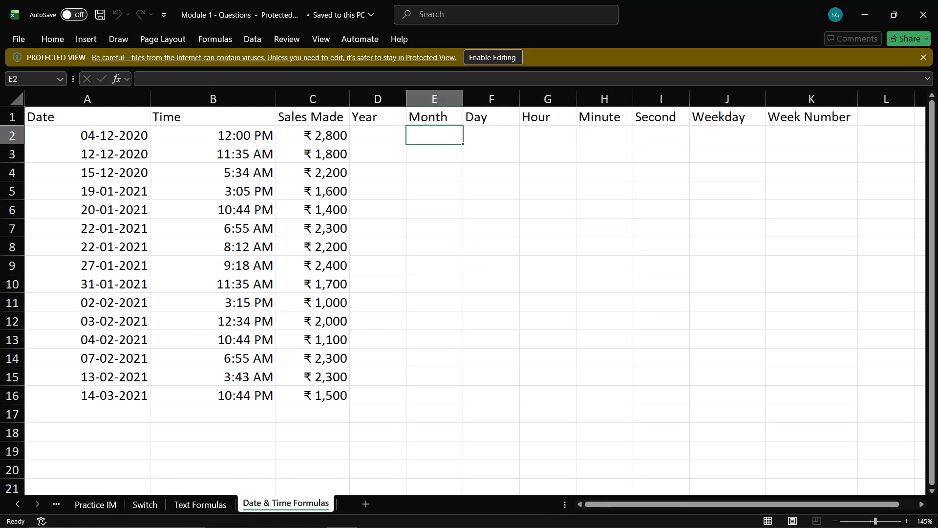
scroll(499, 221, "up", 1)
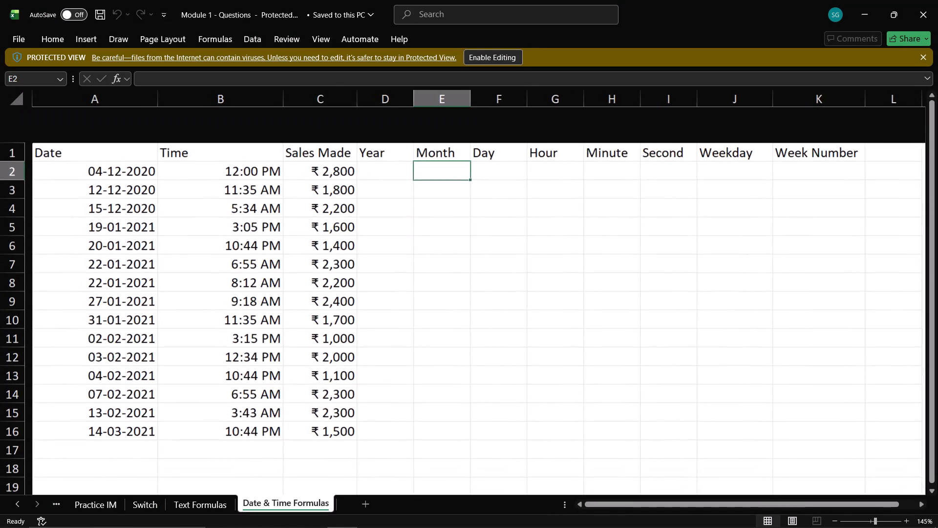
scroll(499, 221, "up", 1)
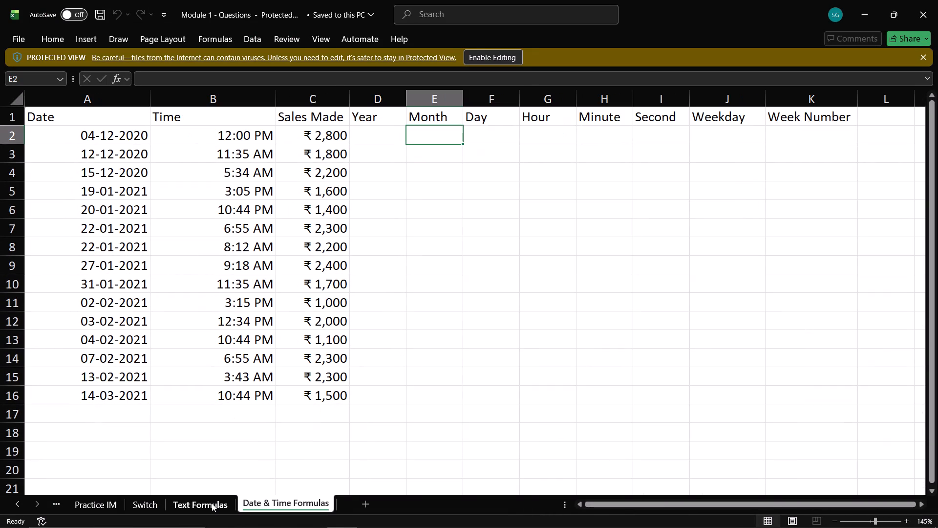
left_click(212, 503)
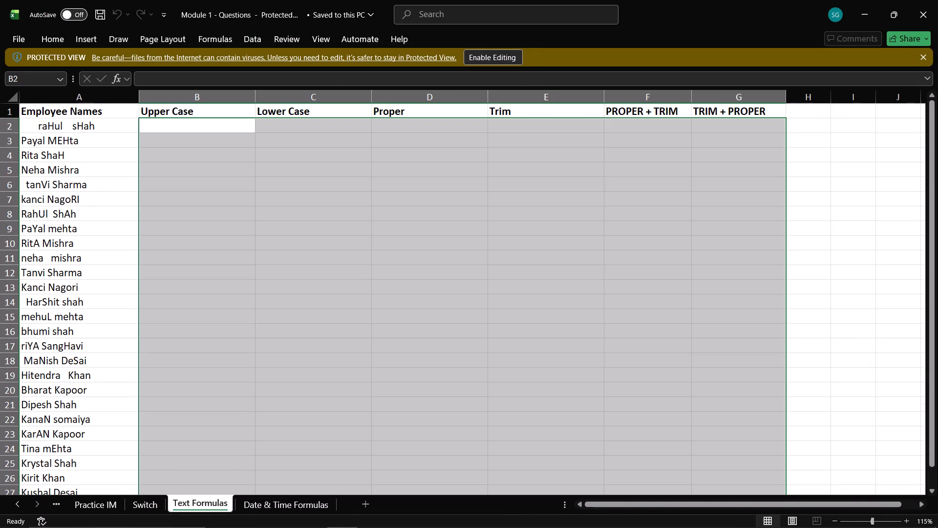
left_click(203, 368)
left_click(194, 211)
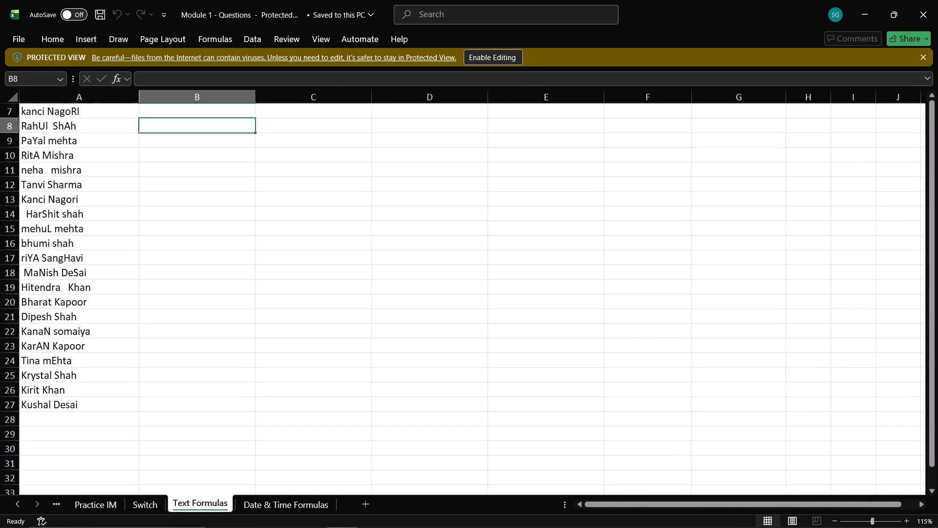
Go to the empty Sales cell D15 on the Practice IM sheet and enable editing for the protected workbook.
left_click(102, 511)
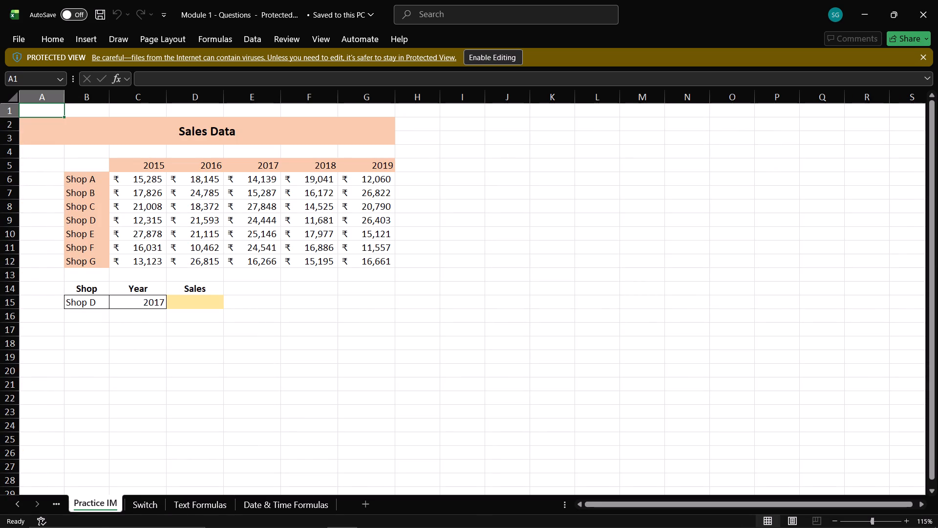
left_click(200, 300)
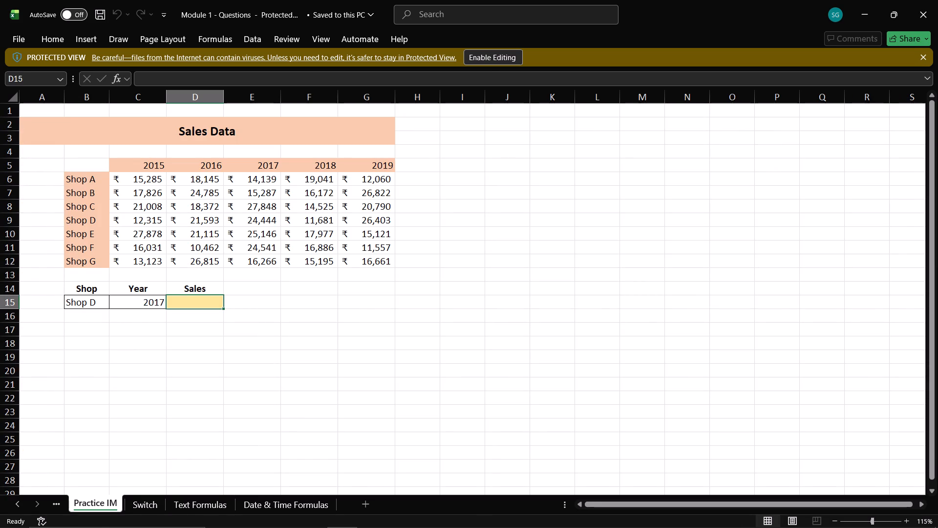
left_click(512, 60)
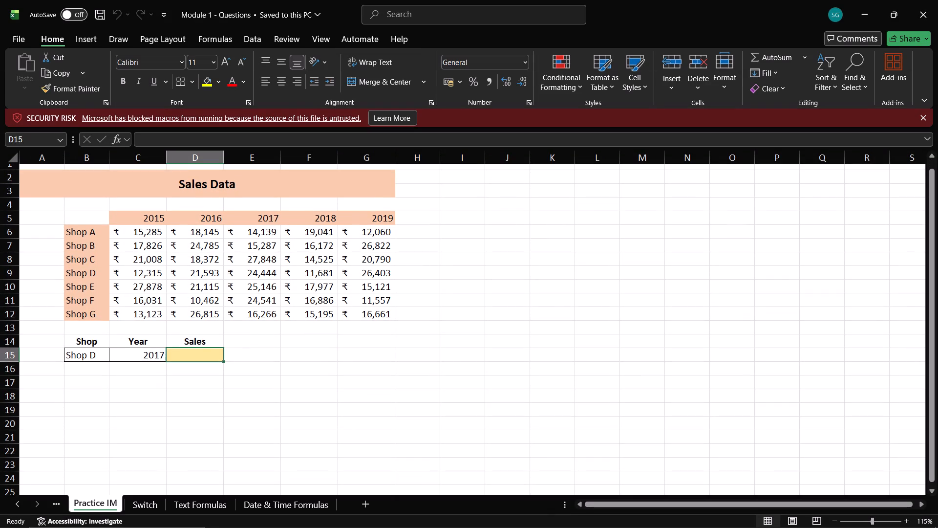
Look through the Switch, Date & Time Formulas and Text Formulas sheets, ending back on the Practice IM sheet.
left_click(140, 509)
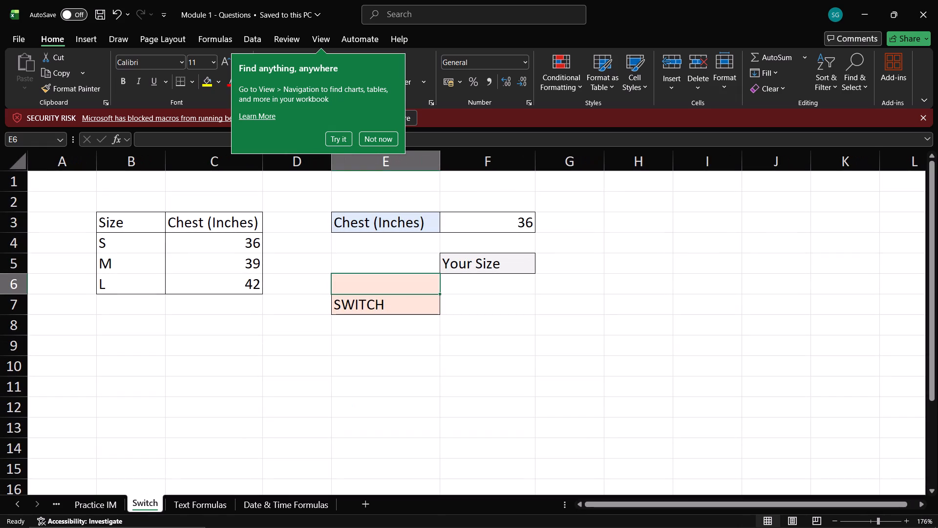
left_click(382, 291)
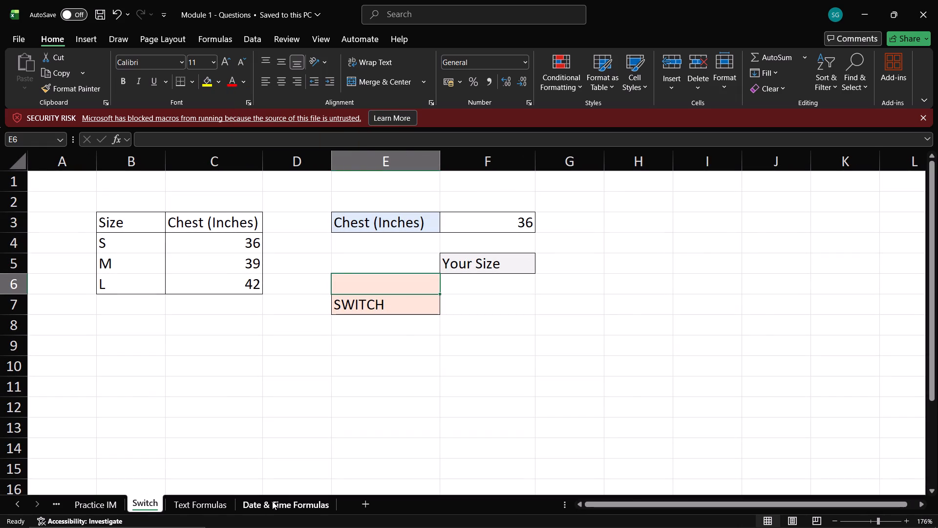
left_click(272, 501)
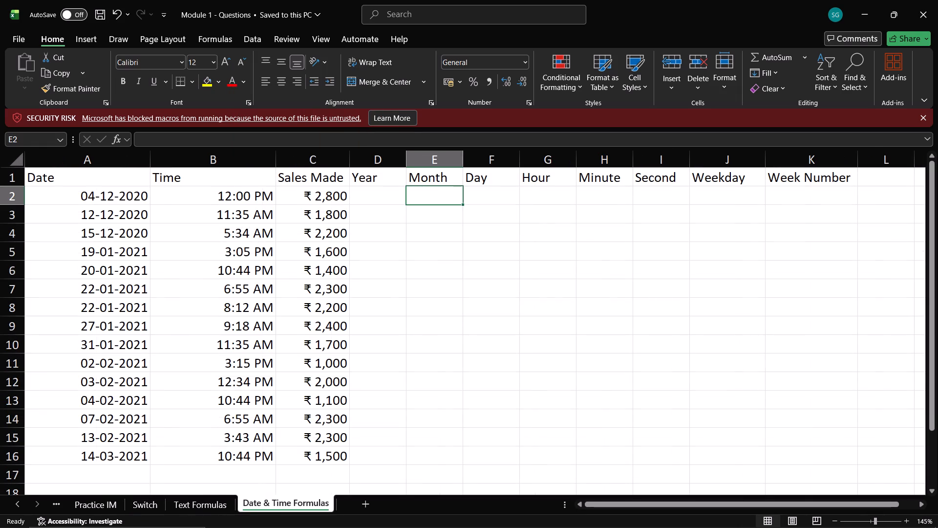
scroll(442, 442, "down", 1)
scroll(442, 442, "up", 1)
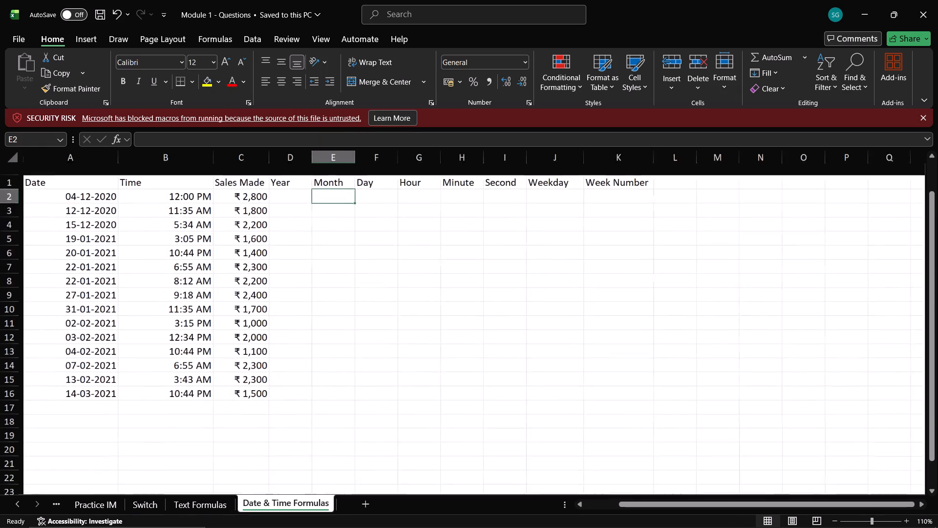
scroll(380, 417, "right", 1)
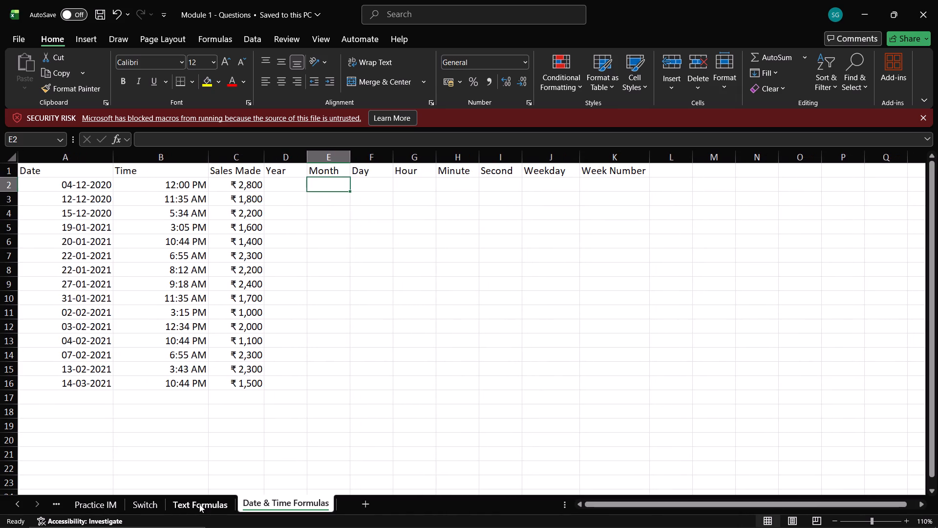
left_click(199, 504)
left_click(137, 500)
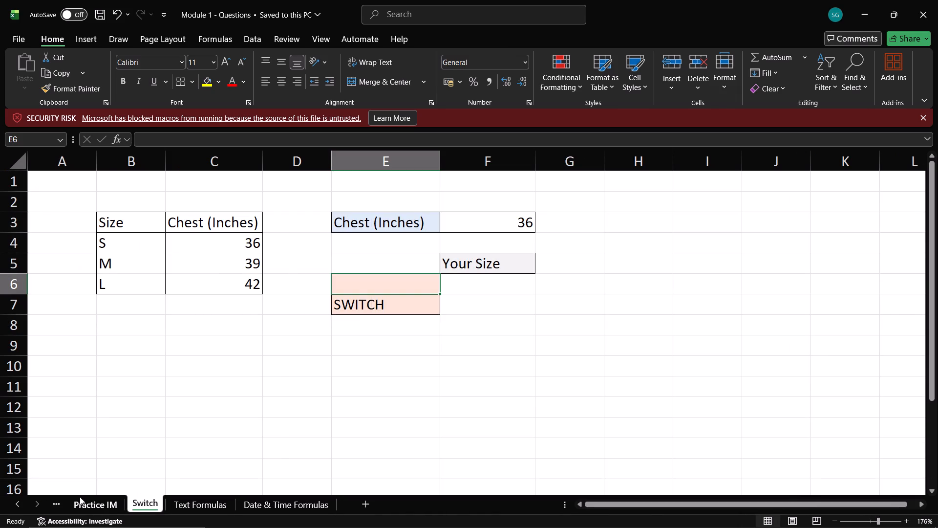
left_click(83, 503)
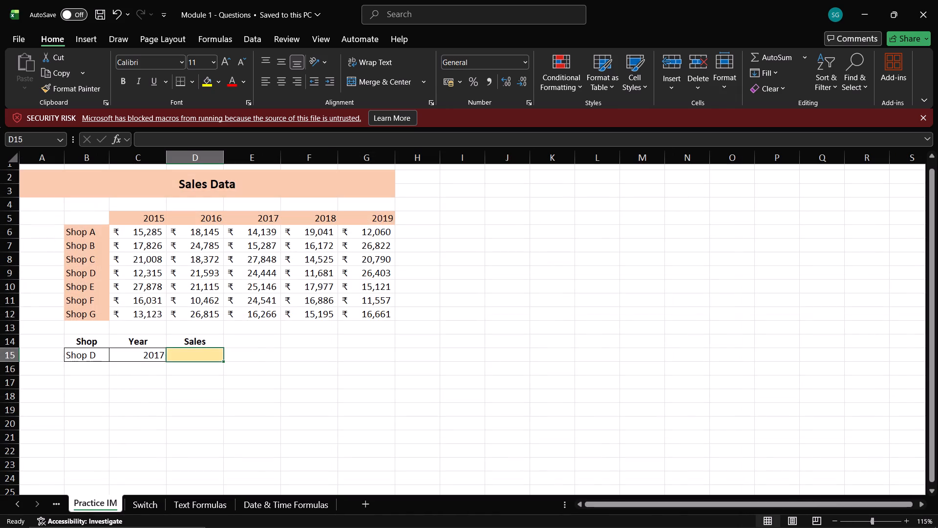
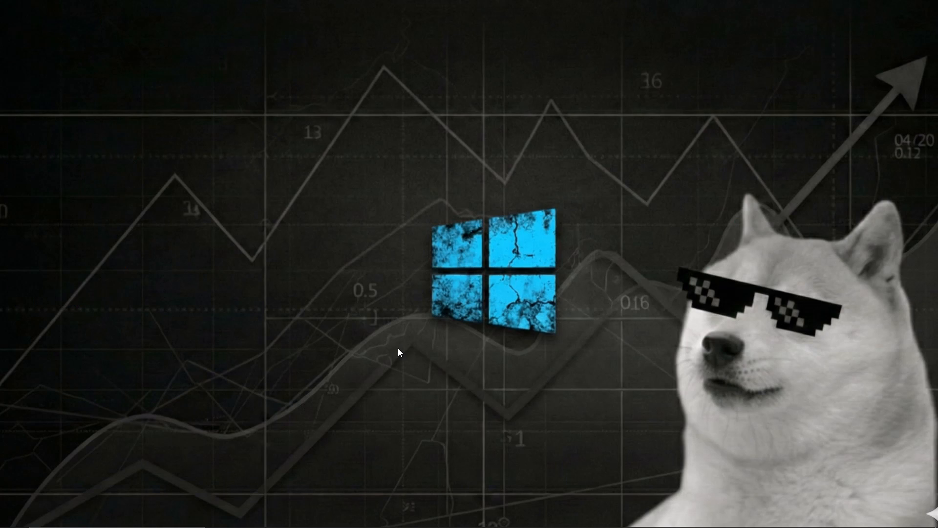
Launch Google Chrome from the desktop.
double_click(63, 268)
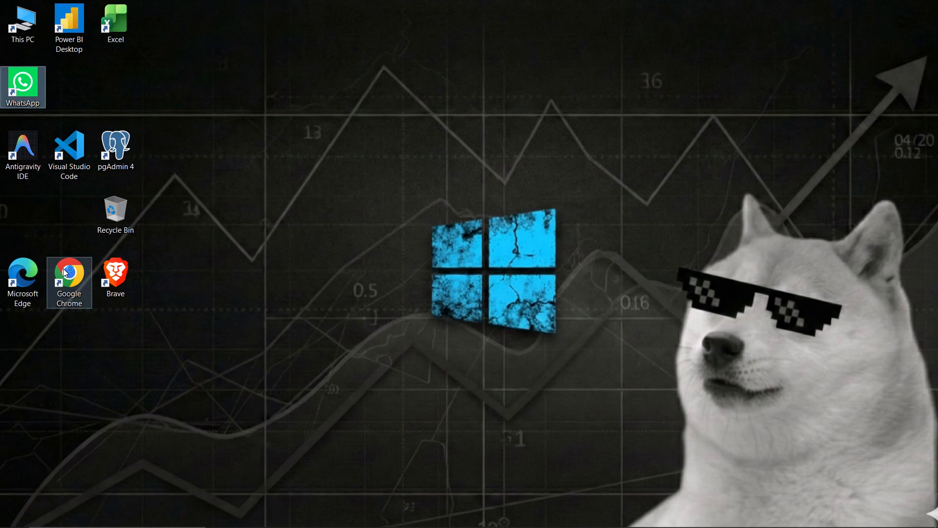
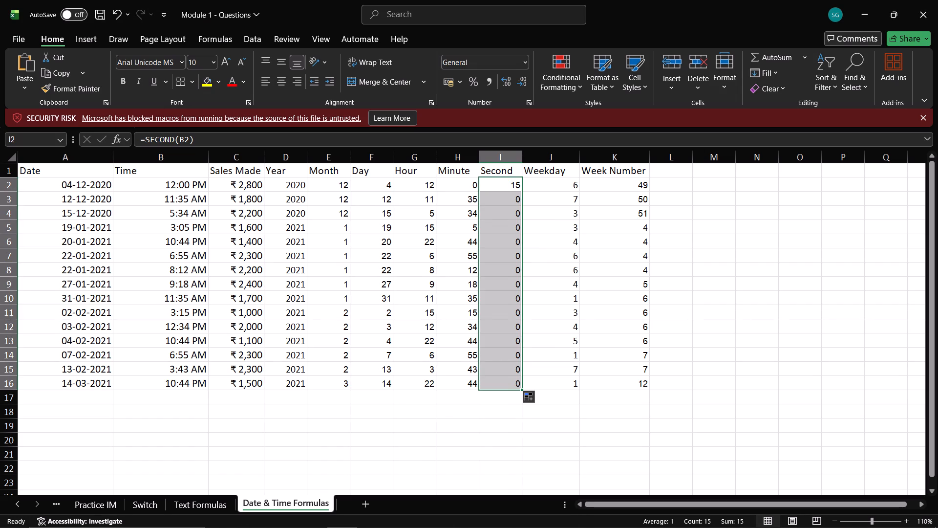
Spot-check the filled formulas in the Second column and save the Module 1 - Questions workbook.
left_click(513, 197)
left_click(503, 220)
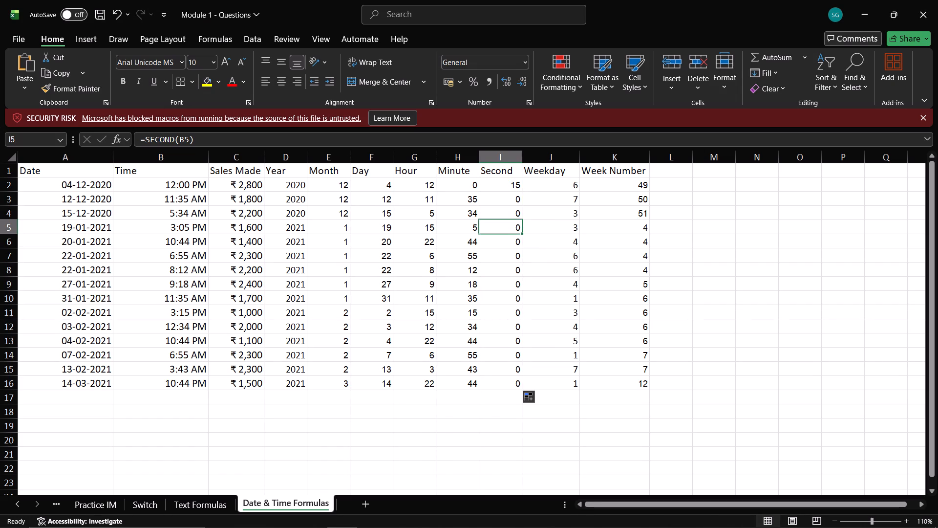
left_click(502, 235)
left_click(502, 241)
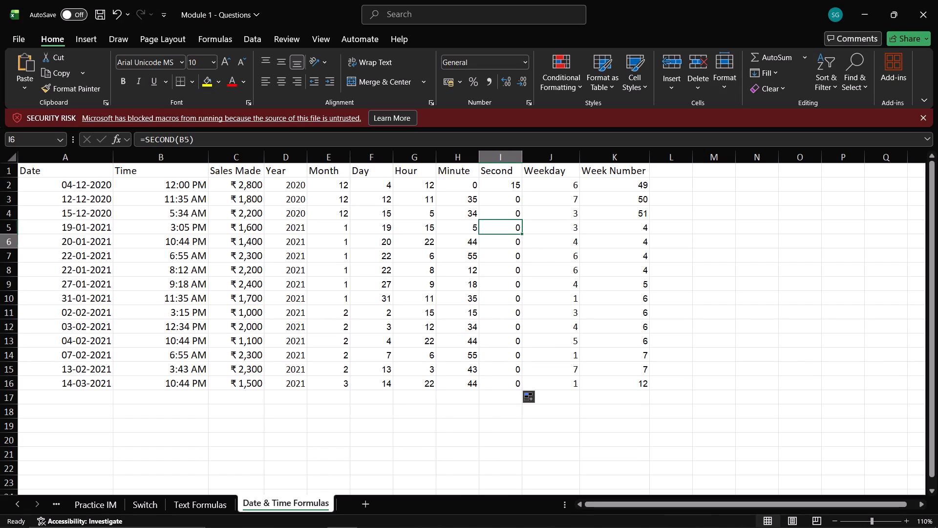
left_click(745, 257)
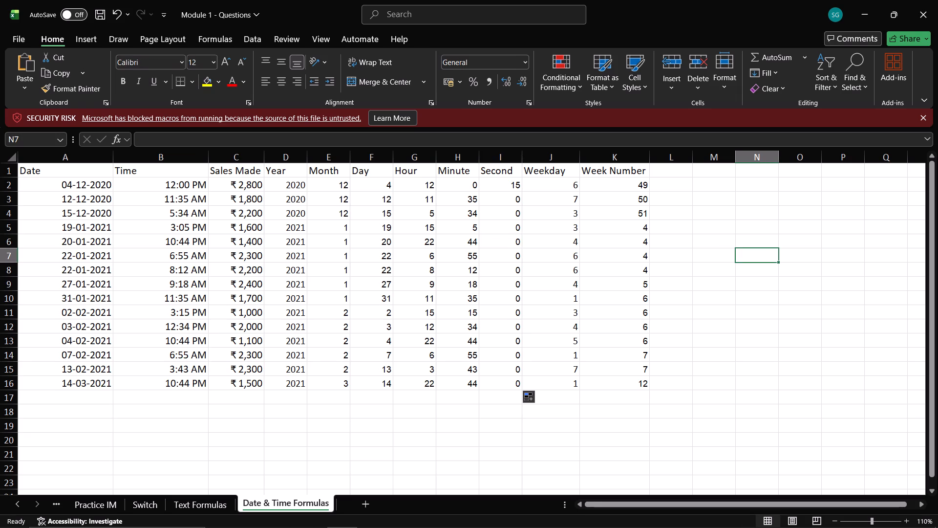
key("ctrl+s")
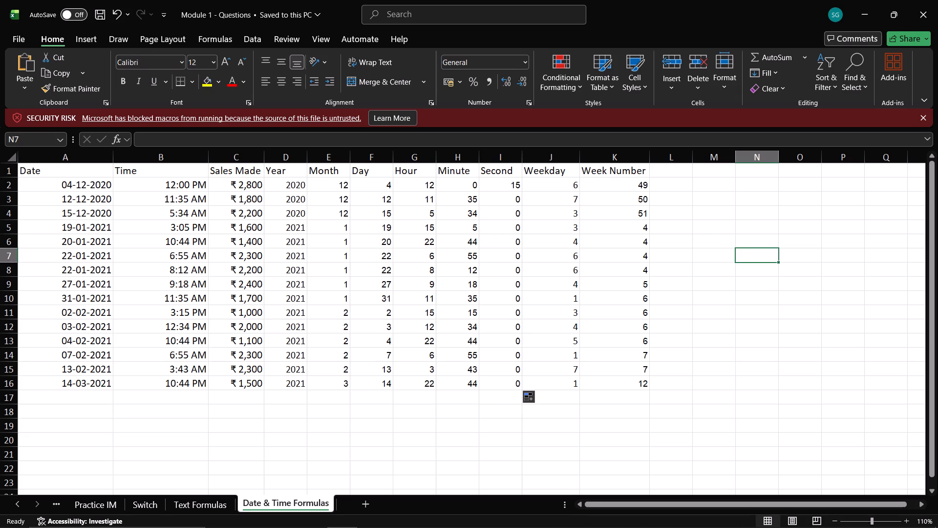
key("ctrl+s")
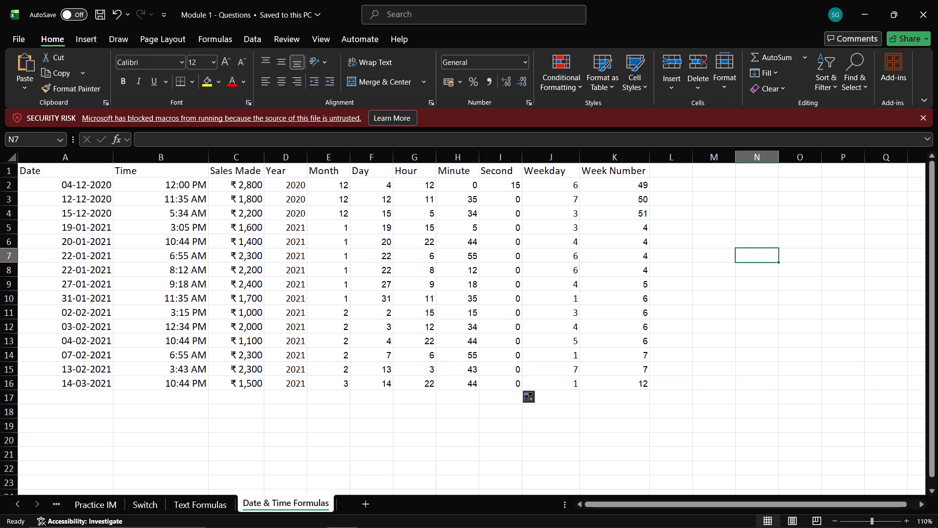
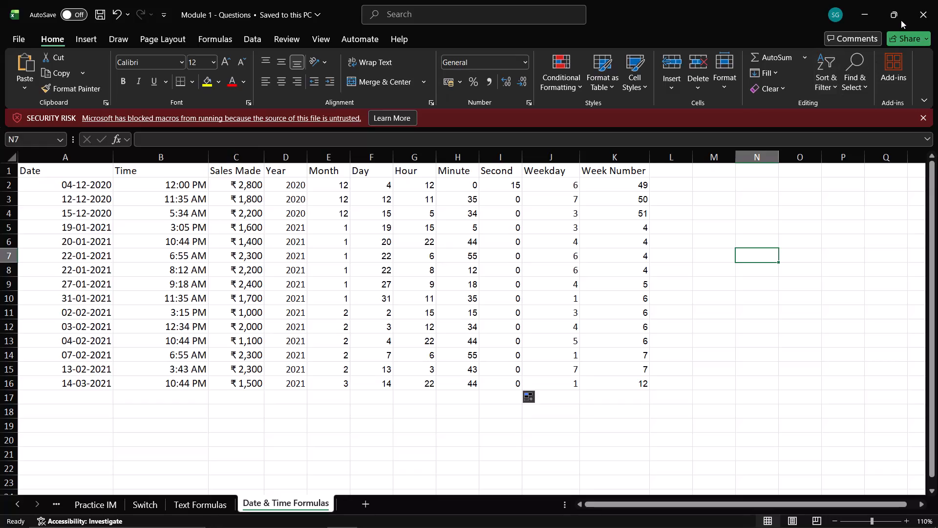
Begin saving a copy of the Module 1 - Questions workbook, browsing for a save location on this PC.
left_click(20, 35)
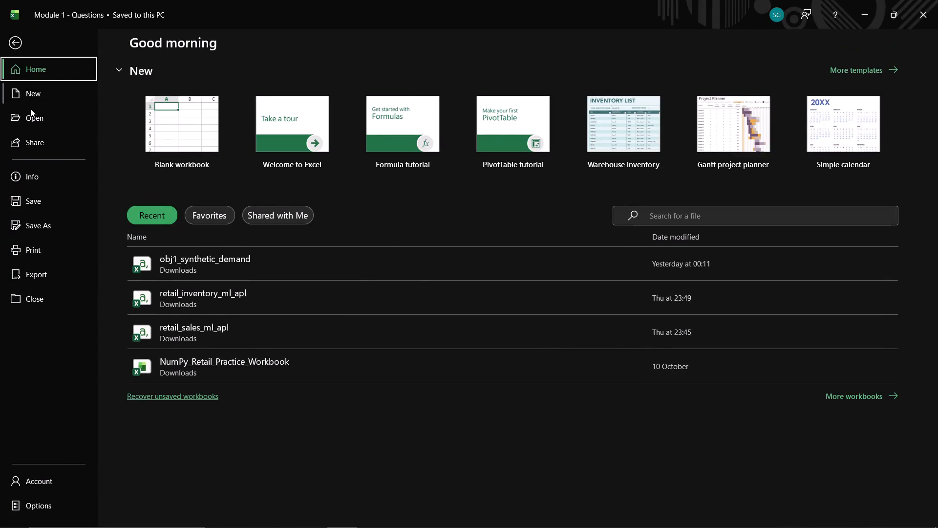
left_click(37, 222)
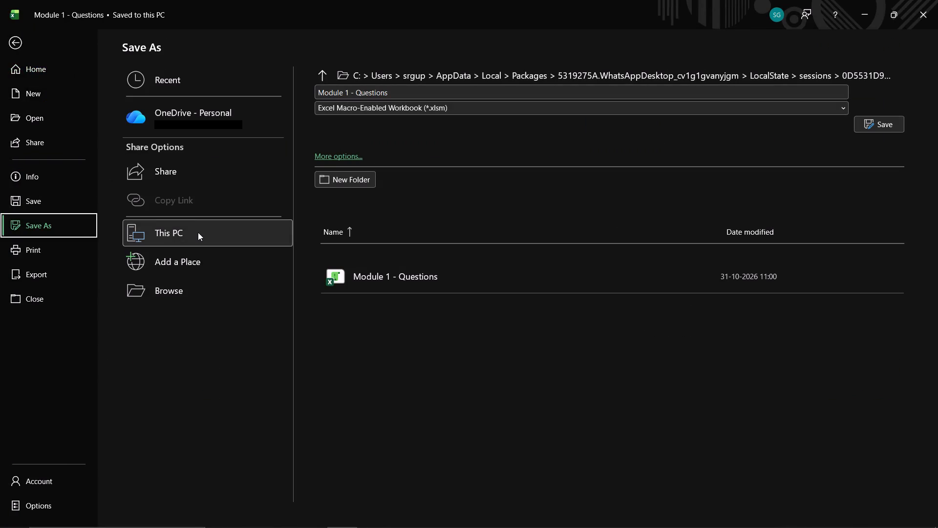
left_click(198, 232)
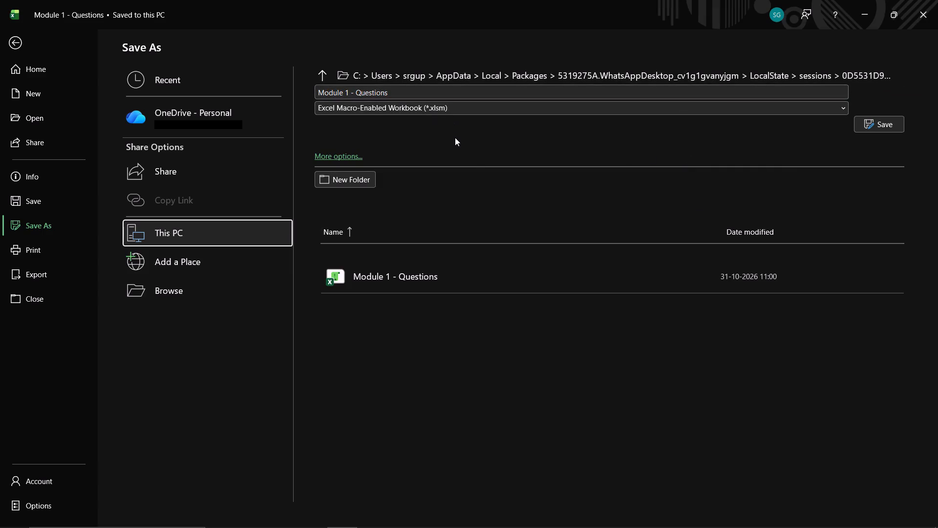
left_click(213, 287)
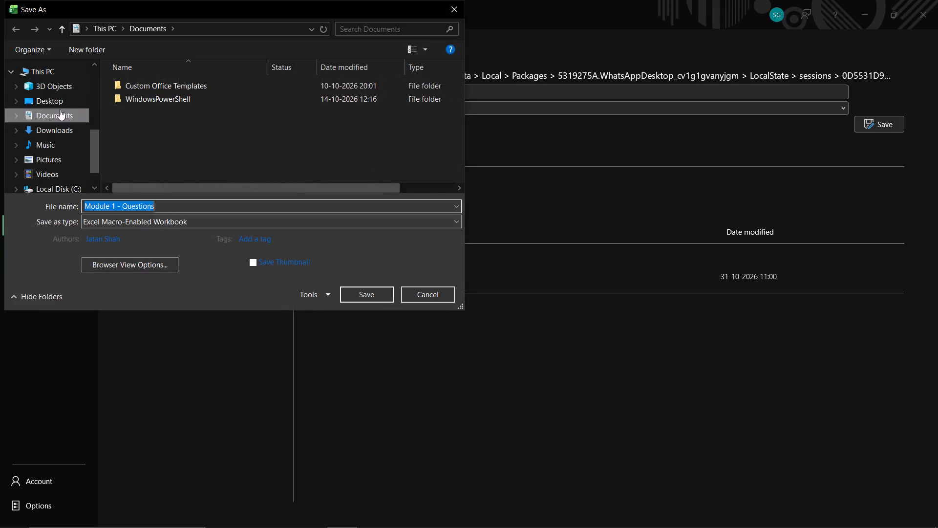
Save the workbook in the Downloads folder as Module 1 - Questions, an Excel Macro-Enabled Workbook.
left_click(67, 128)
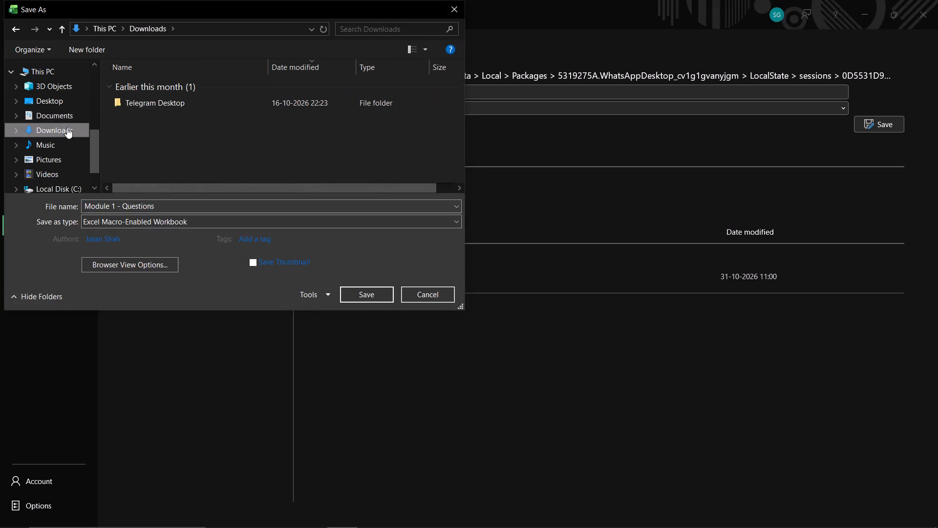
left_click(357, 293)
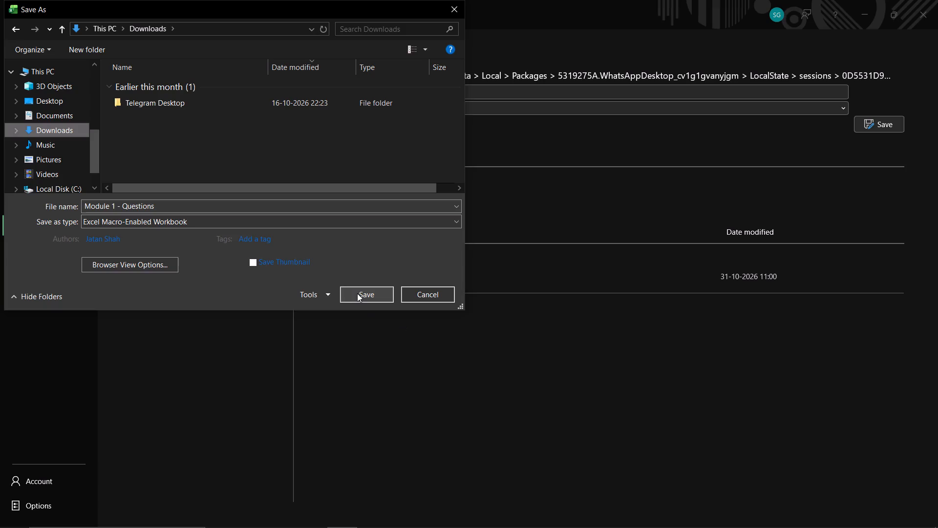
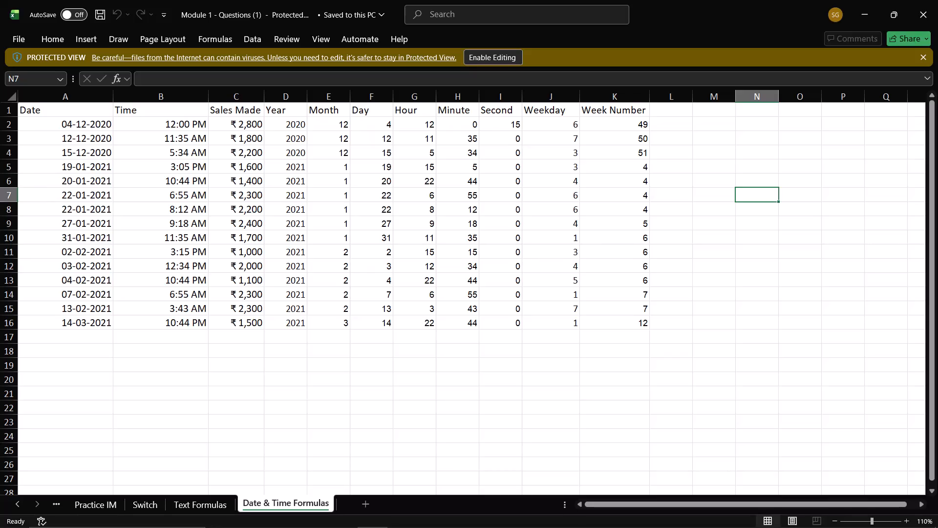
Review the completed Text Formulas, Switch and Practice IM sheets of the saved workbook.
left_click(207, 504)
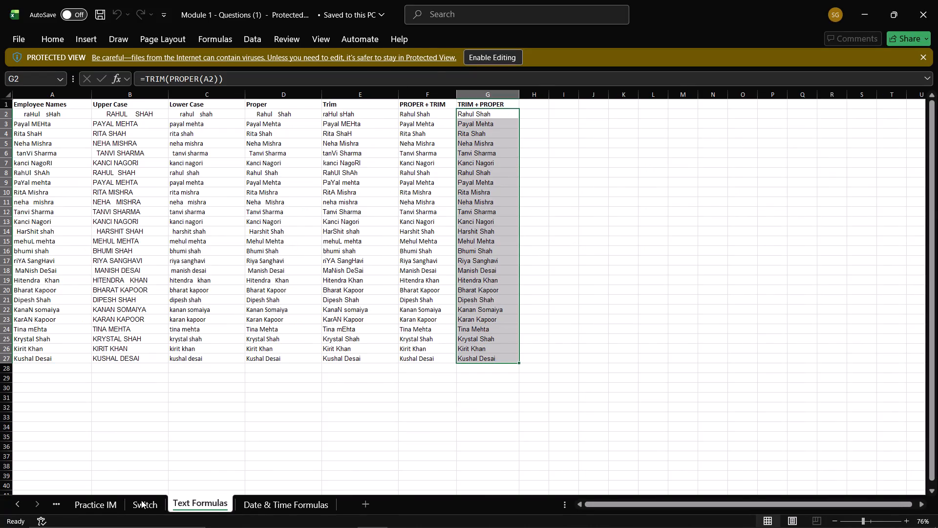
left_click(141, 500)
left_click(100, 502)
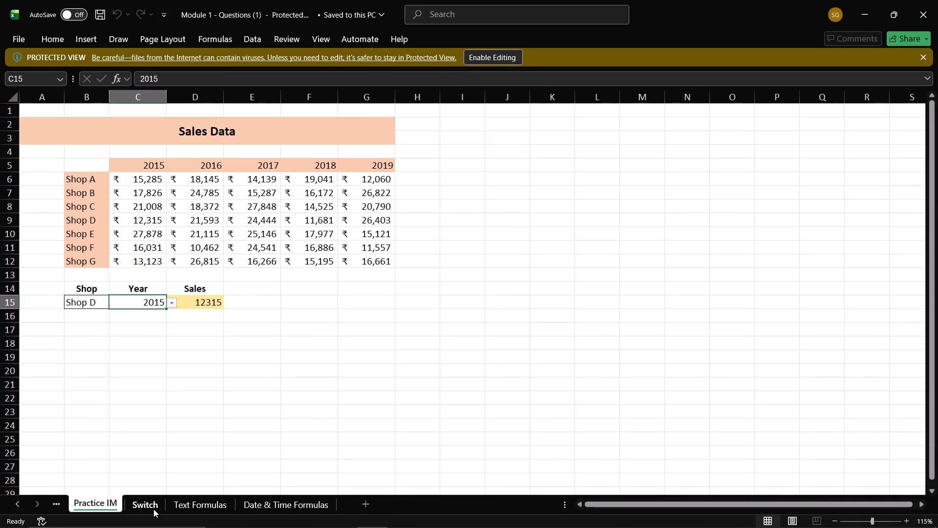
left_click(151, 509)
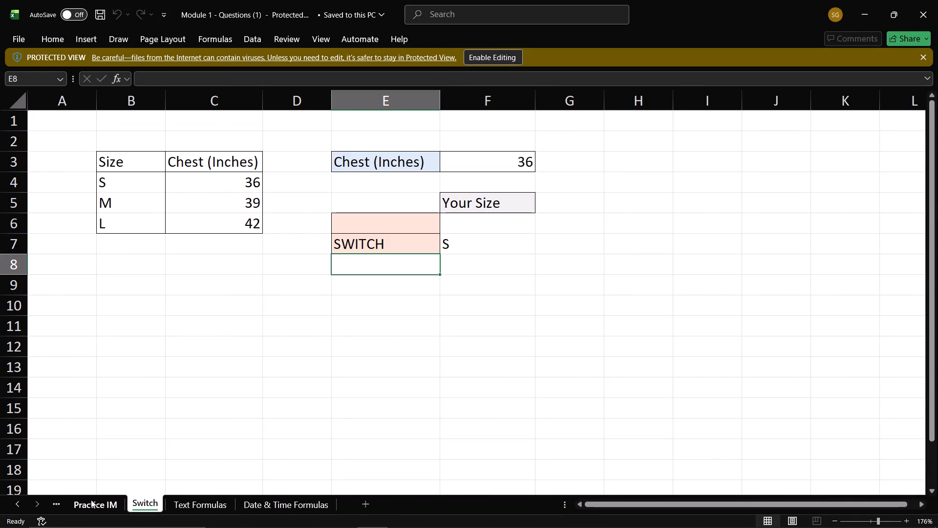
left_click(91, 499)
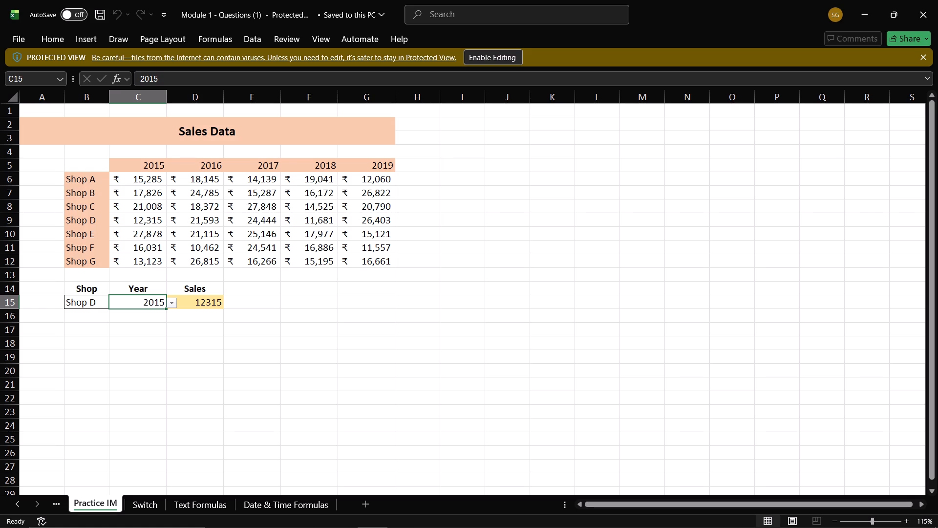
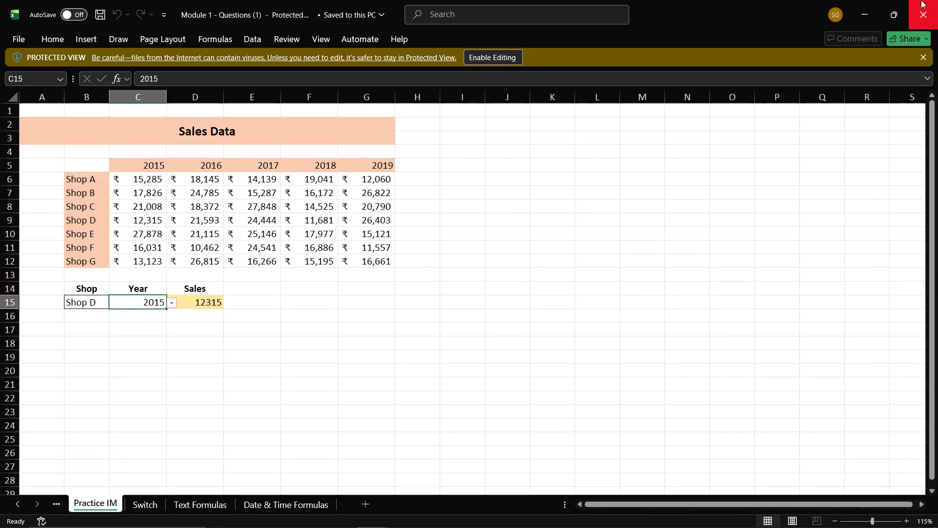
Close the Module 1 - Questions (1) workbook.
left_click(937, 0)
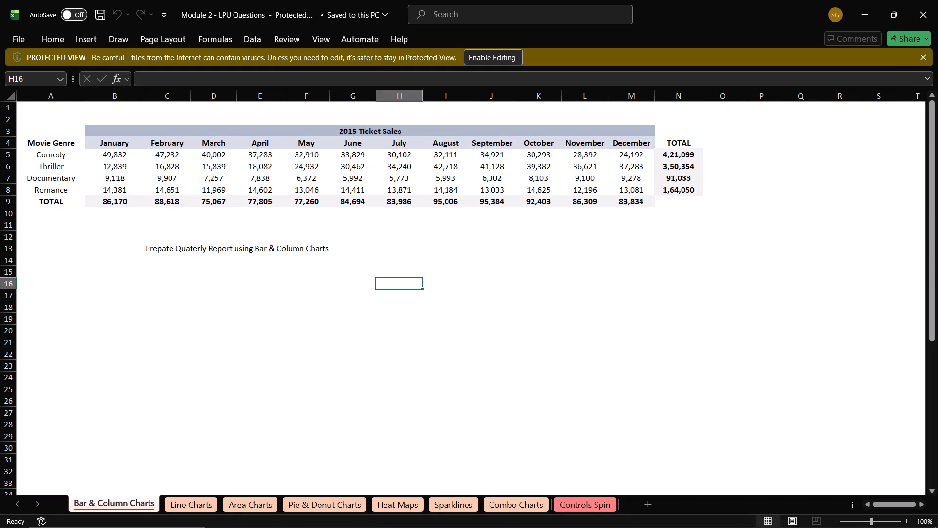
Capture a screenshot of the Bar & Column Charts sheet in the Module 2 - LPU Questions workbook, covering the ticket sales table and task text.
left_click(379, 246)
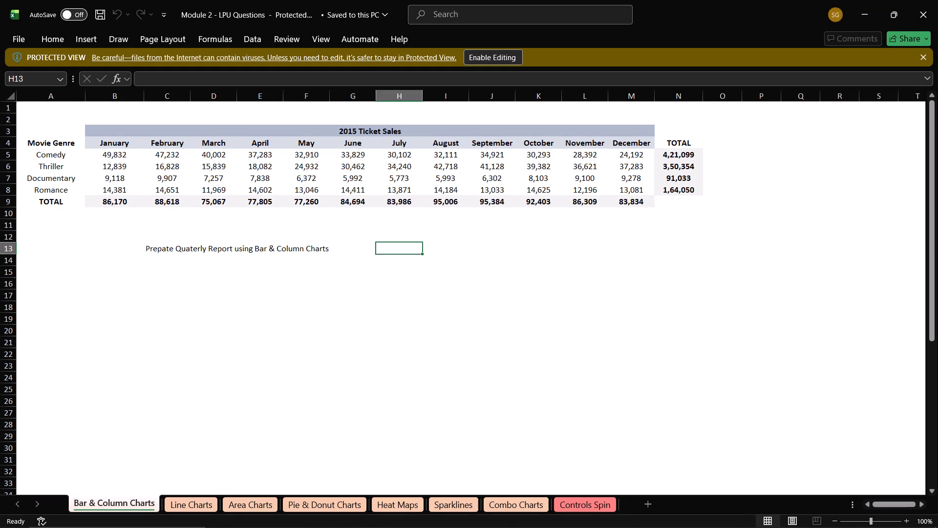
key("shift+super+s")
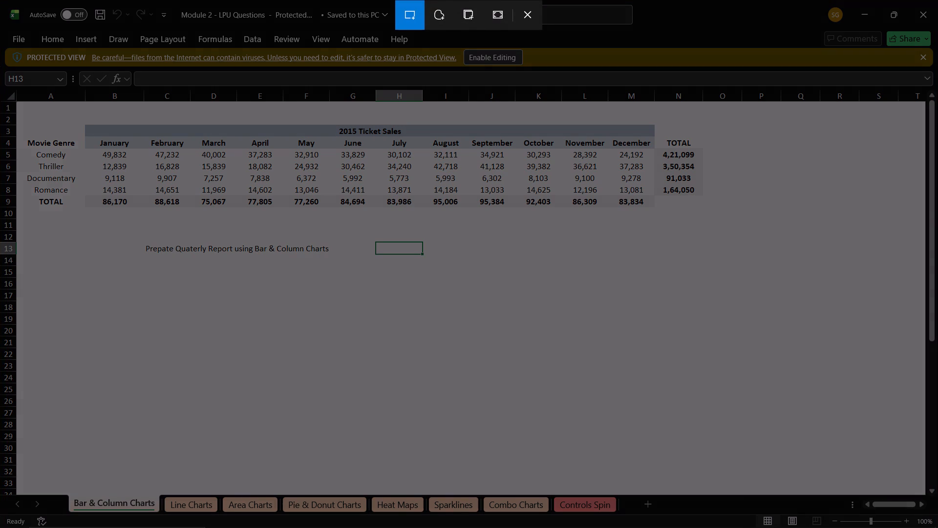
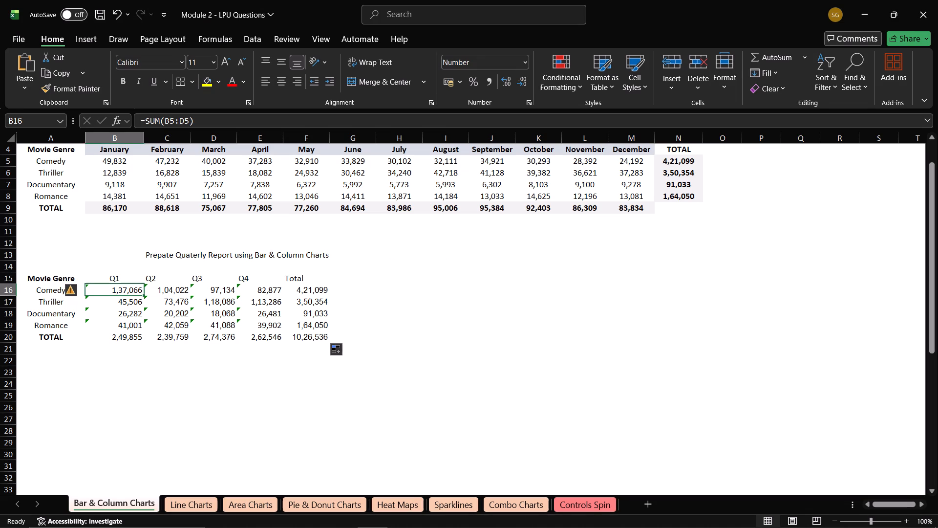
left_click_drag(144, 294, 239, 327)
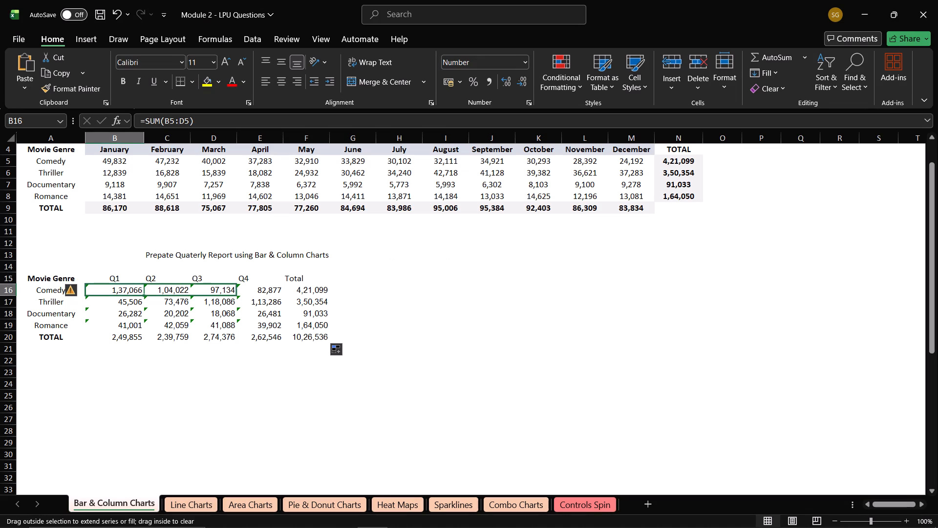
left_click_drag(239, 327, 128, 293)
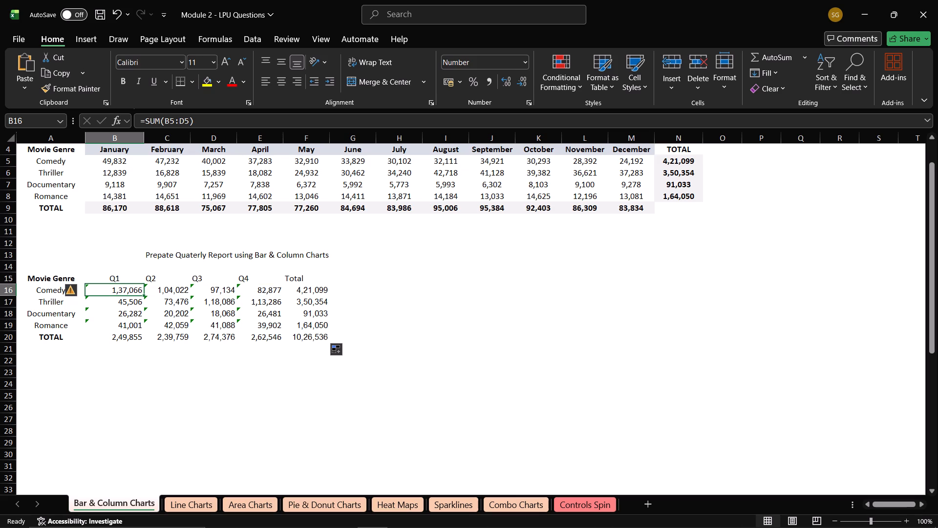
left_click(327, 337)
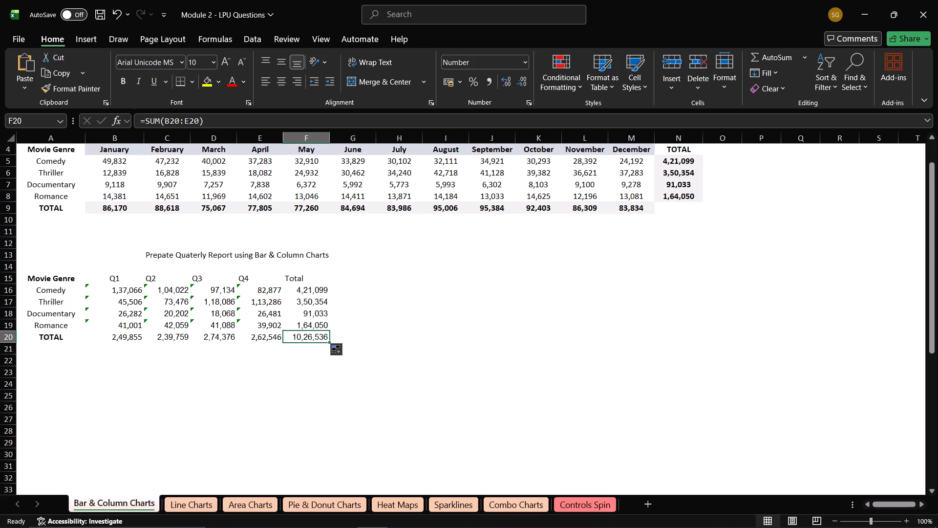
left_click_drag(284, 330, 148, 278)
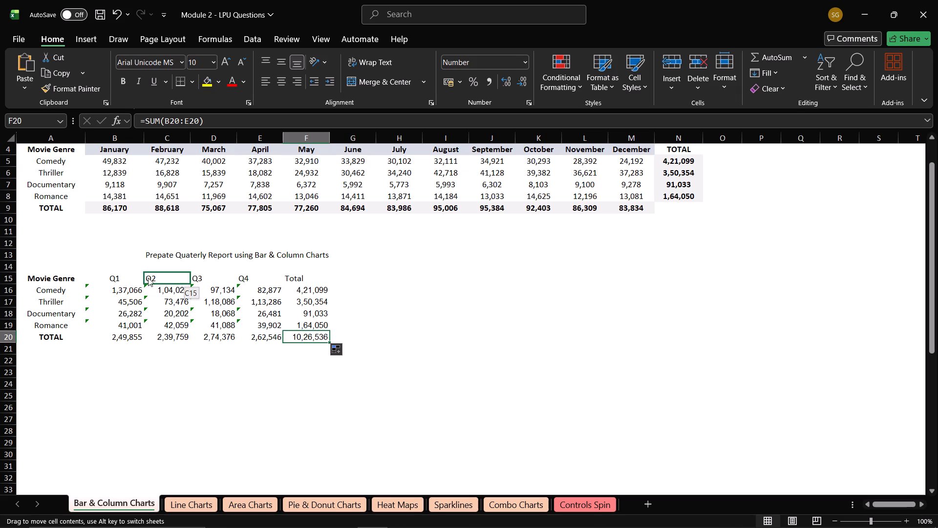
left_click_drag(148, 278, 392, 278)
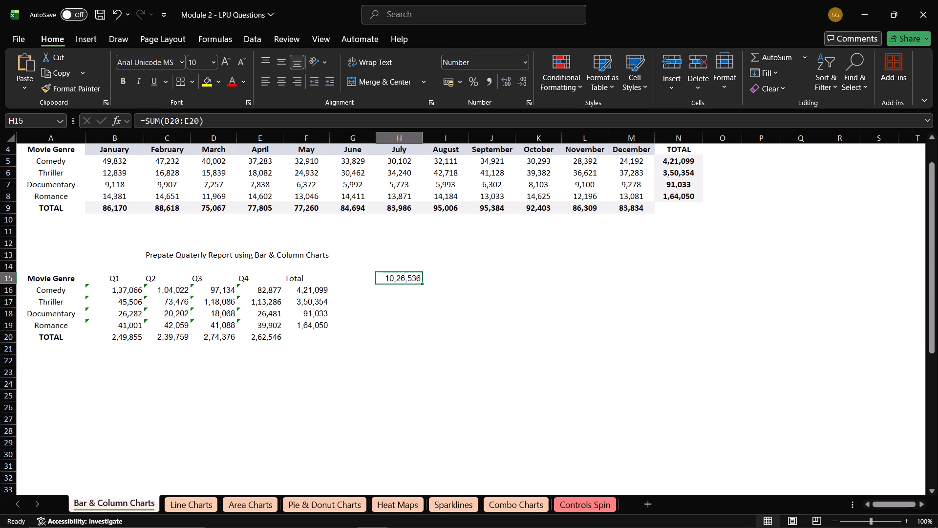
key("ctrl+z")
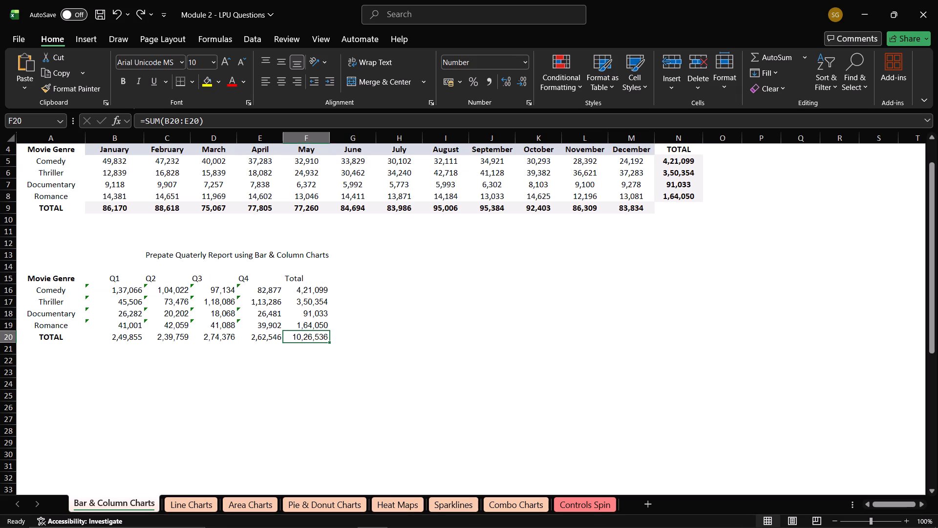
Insert a 2-D clustered column chart of the quarterly sales table A15:F20 and place it beside the table.
left_click(85, 40)
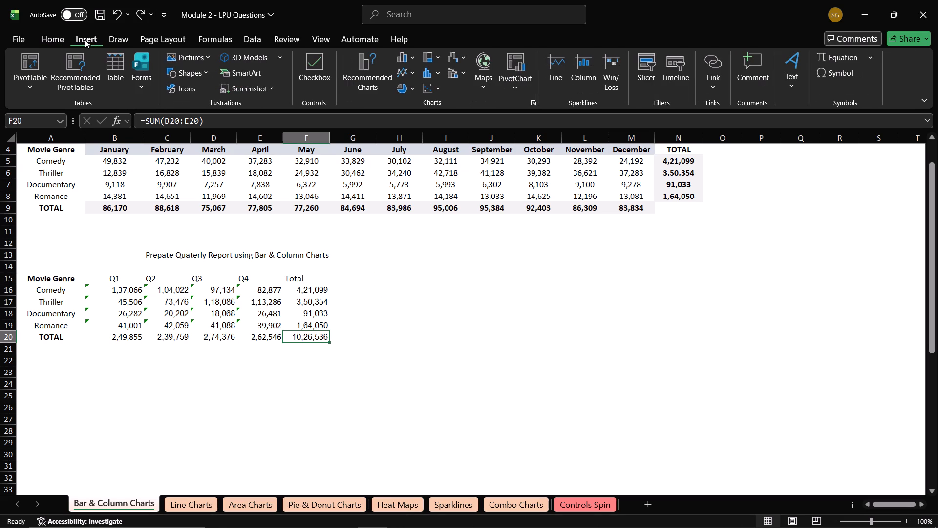
left_click(396, 60)
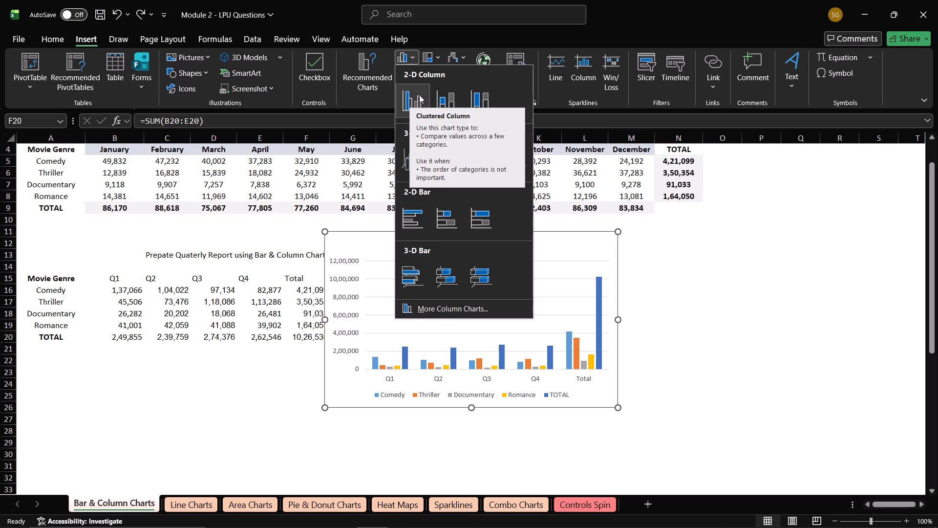
left_click(419, 95)
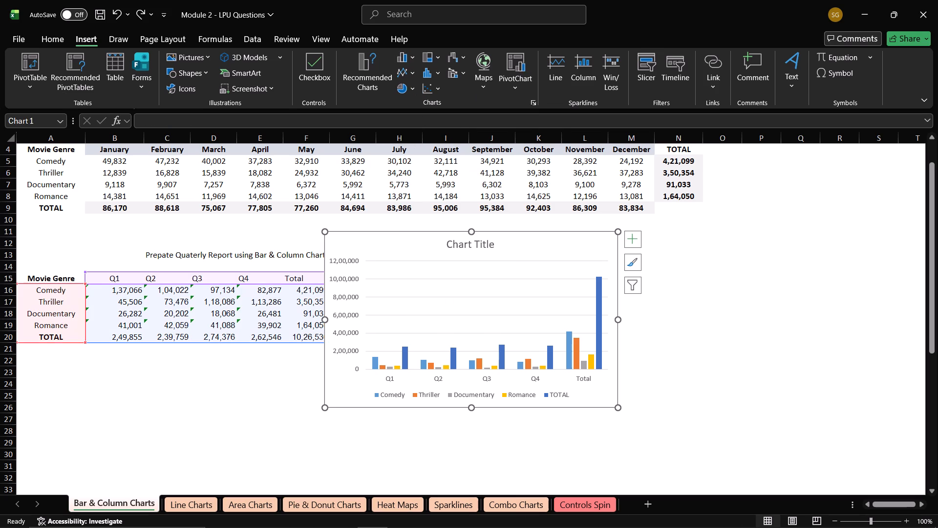
left_click_drag(518, 247, 571, 273)
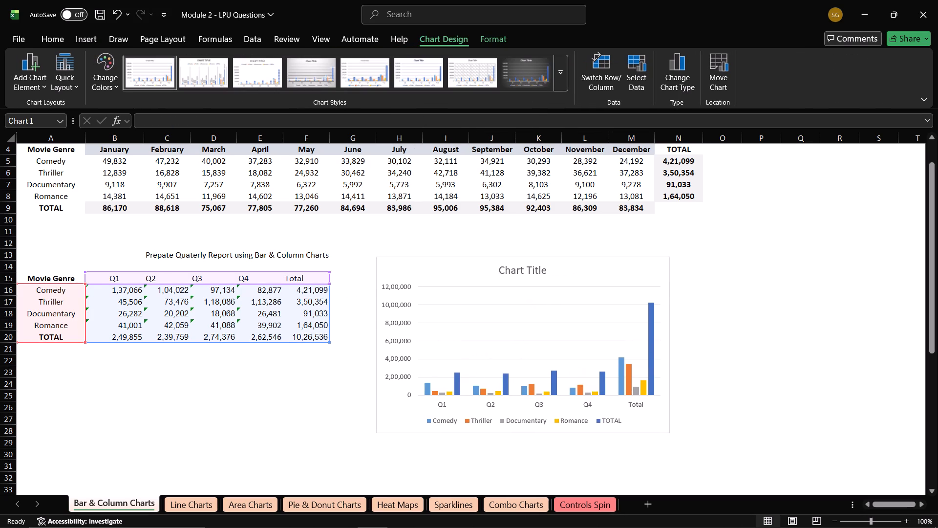
left_click_drag(571, 273, 551, 271)
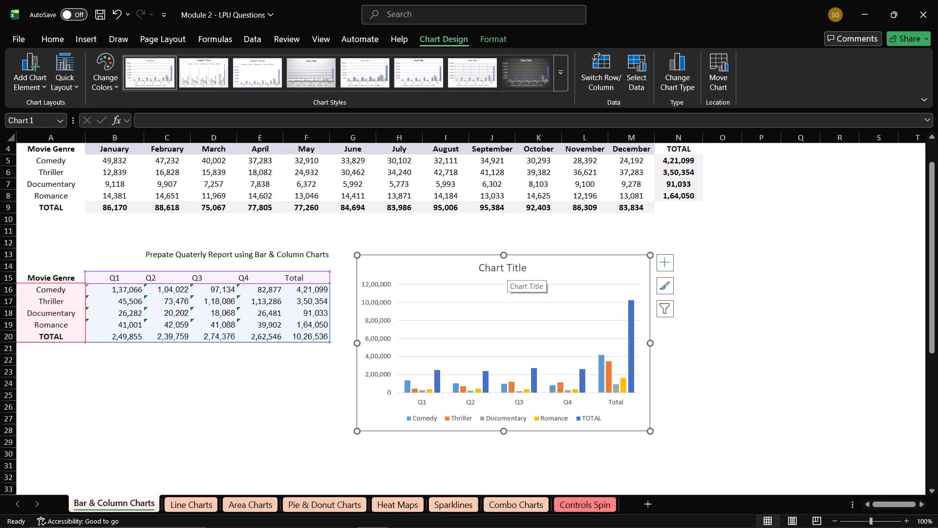
left_click(304, 242)
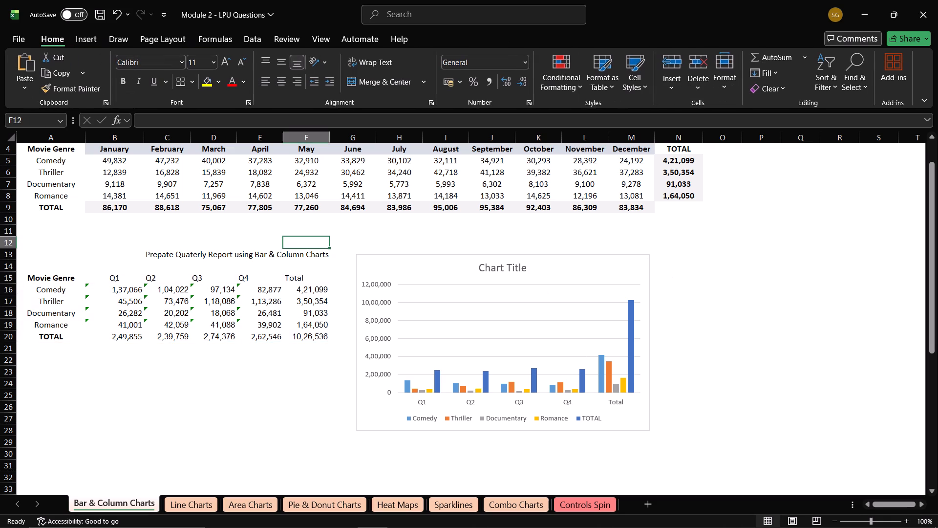
left_click(378, 257)
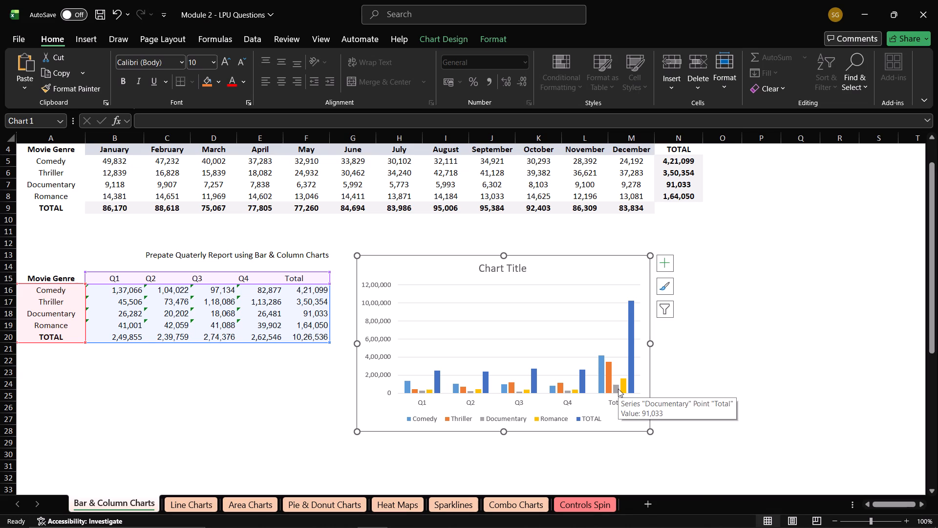
Filter the TOTAL series out of the quarterly sales column chart, keeping Comedy, Thriller, Documentary and Romance.
left_click(664, 308)
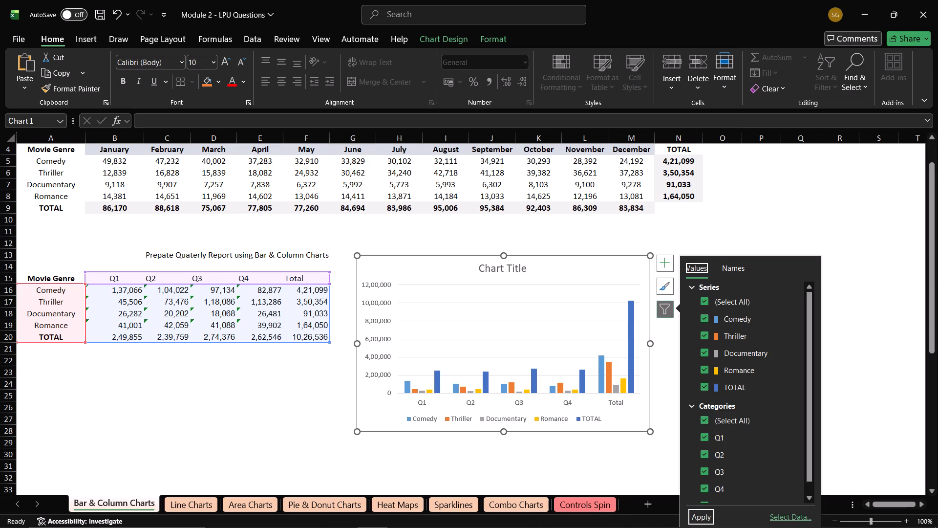
left_click(707, 388)
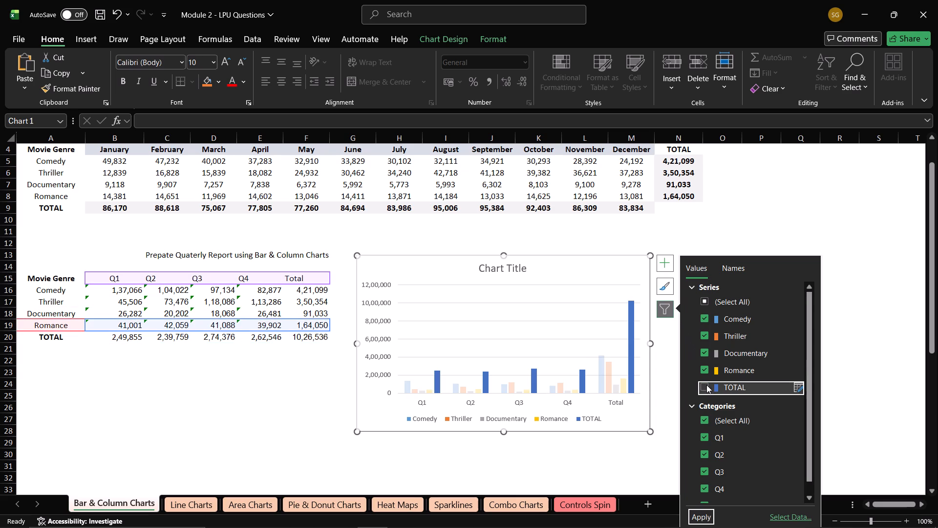
left_click(702, 389)
left_click(702, 389)
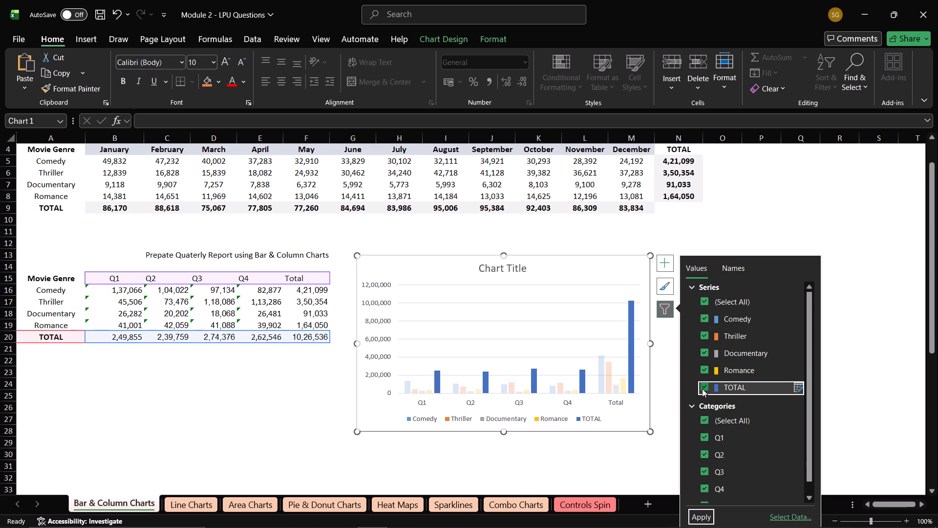
left_click(709, 504)
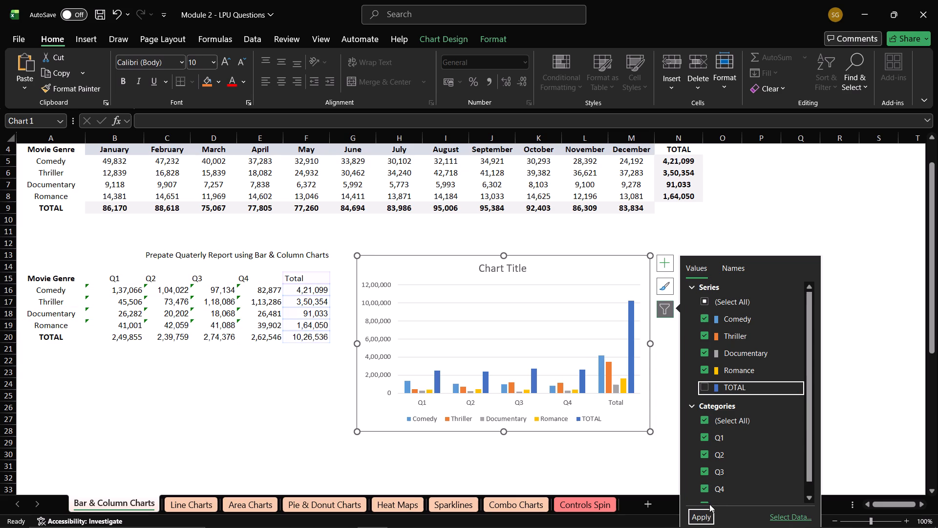
left_click(708, 516)
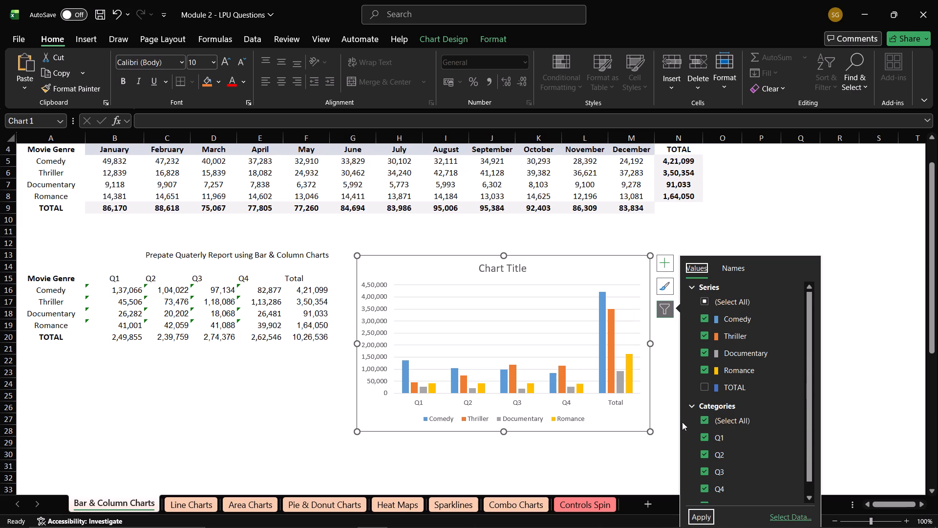
Filter the Total category out of the column chart, keeping only Q1 to Q4.
scroll(721, 407, "down", 2)
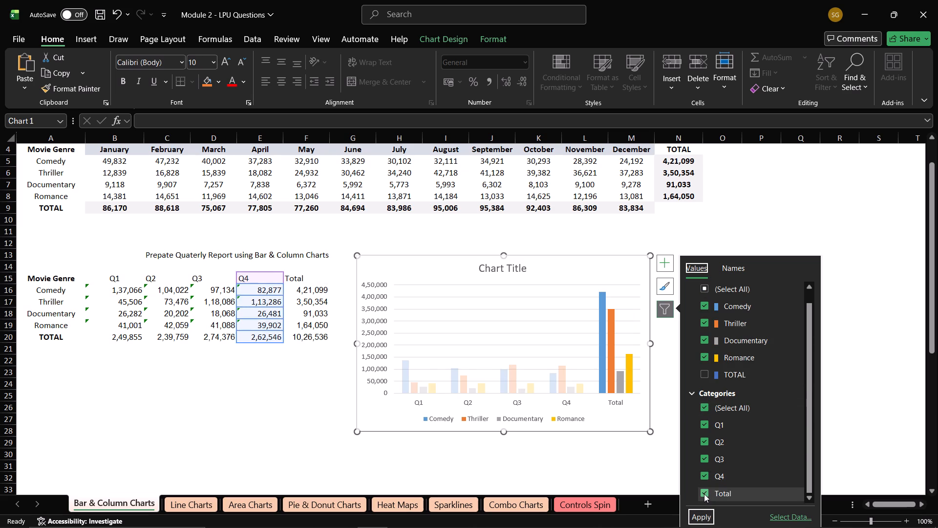
left_click(704, 494)
left_click(702, 523)
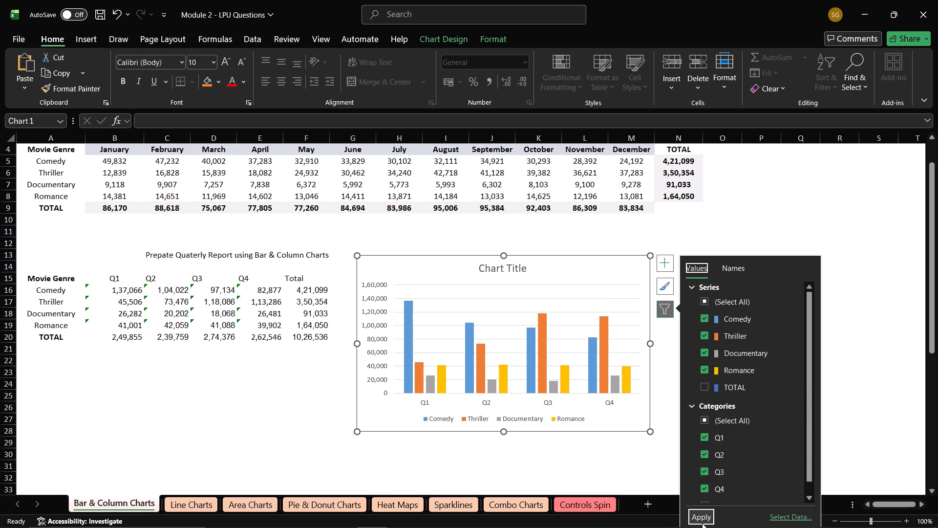
left_click(665, 371)
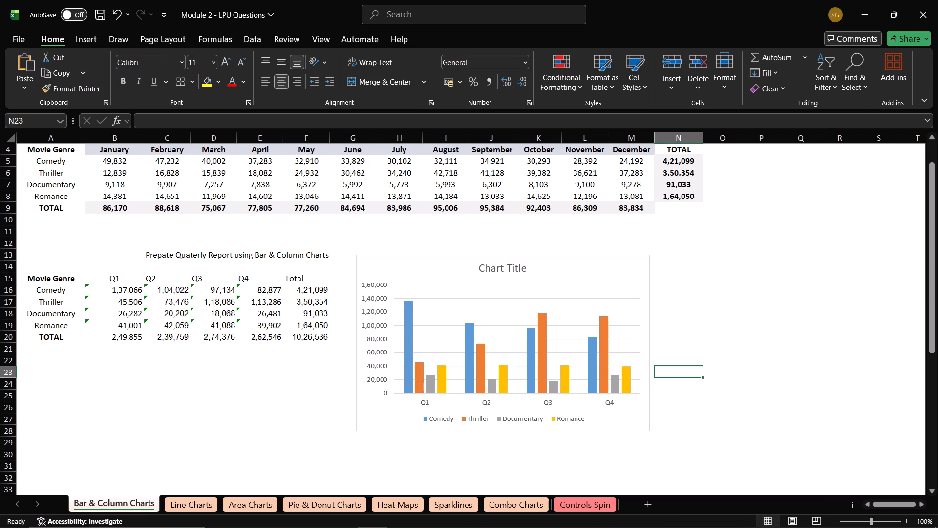
left_click(628, 262)
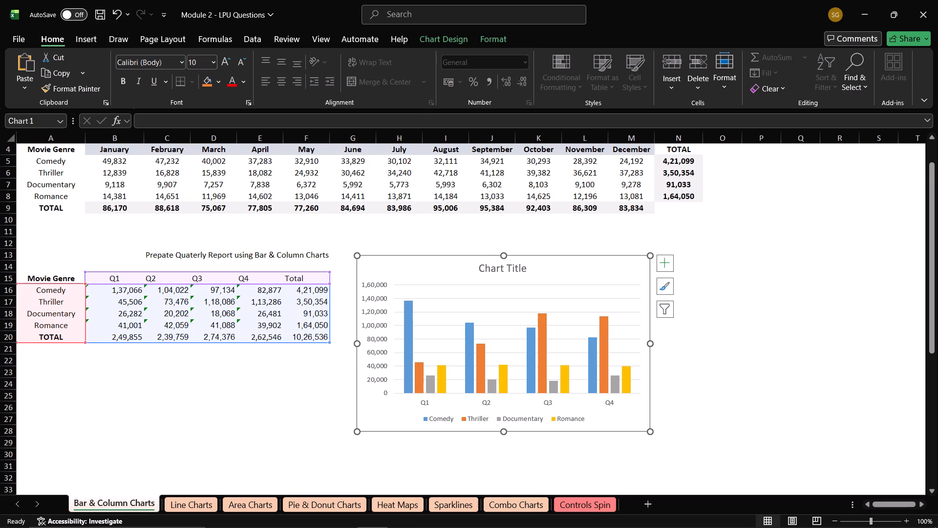
left_click(686, 376)
Insert an empty 2-D clustered bar chart from a blank cell and place it directly to the right of the column chart.
left_click(683, 260)
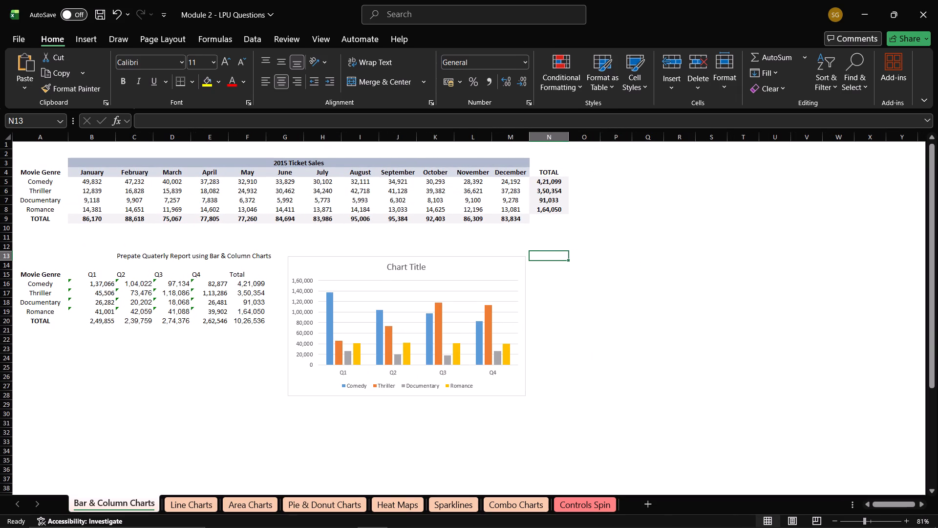
scroll(503, 283, "right", 2)
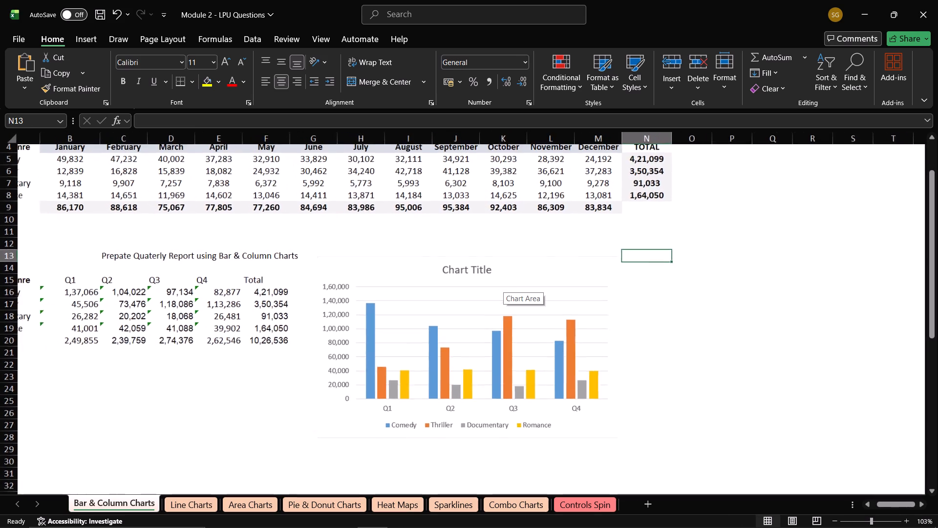
scroll(503, 283, "right", 1)
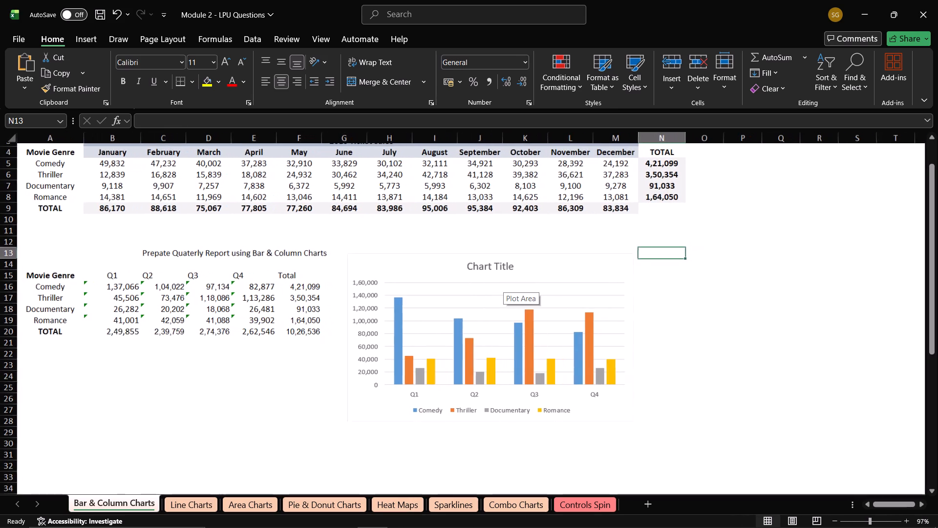
scroll(503, 283, "right", 1)
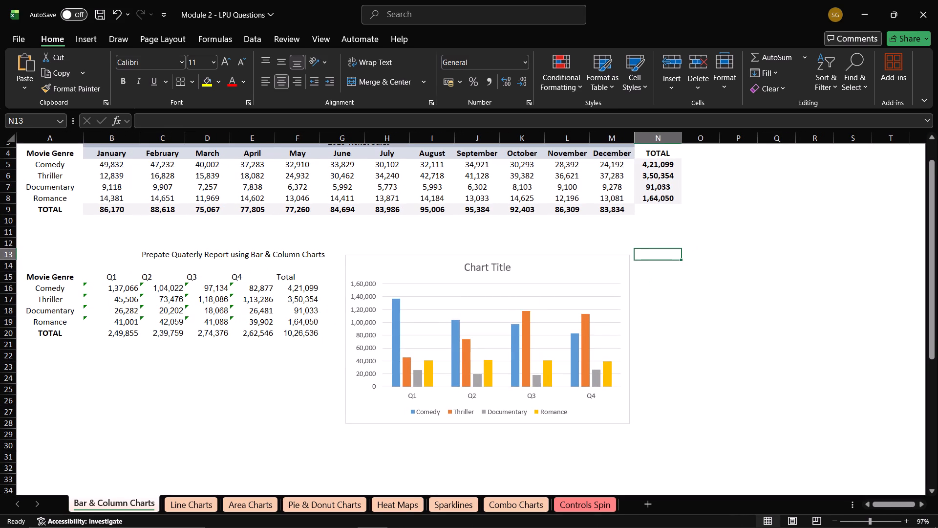
left_click(669, 263)
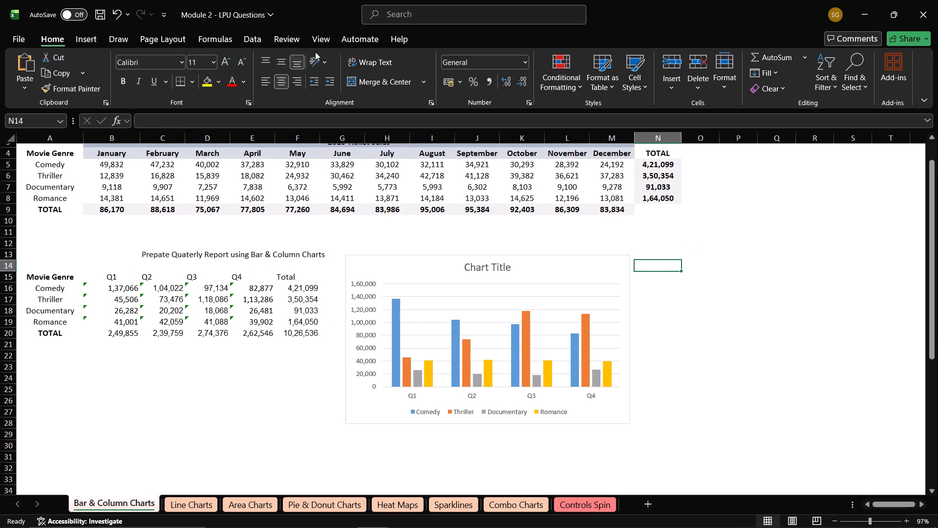
left_click(82, 39)
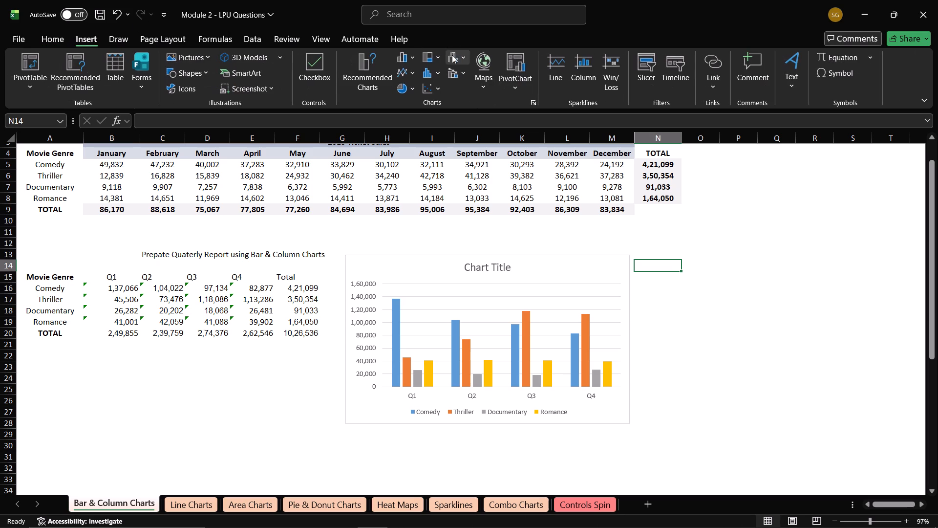
left_click(406, 55)
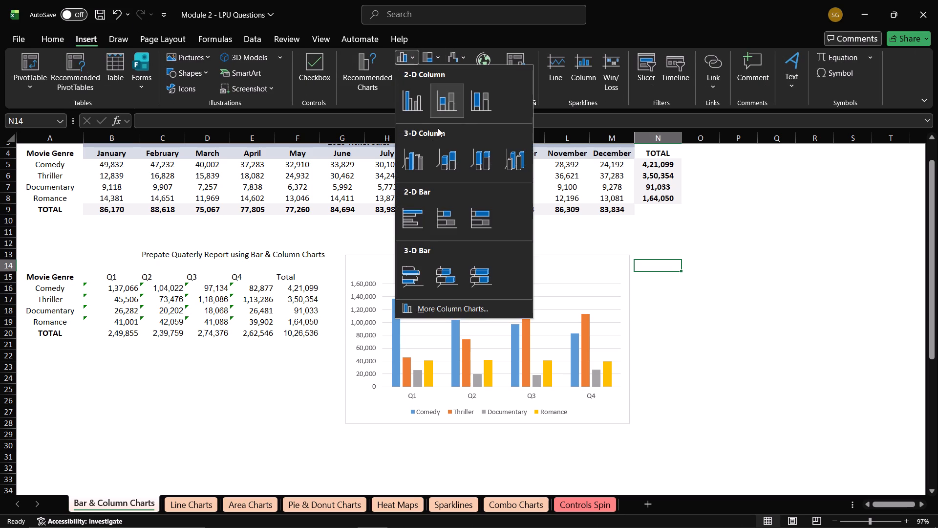
left_click(422, 211)
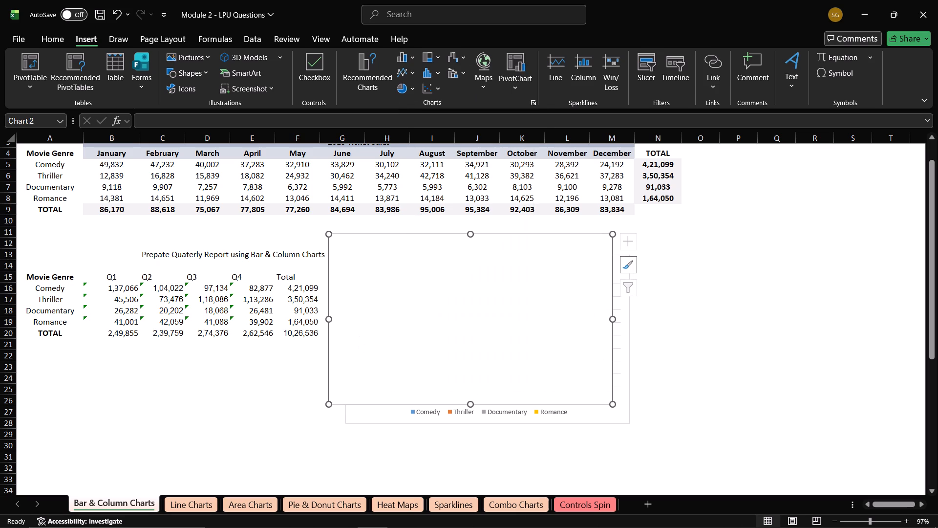
left_click_drag(479, 245, 765, 248)
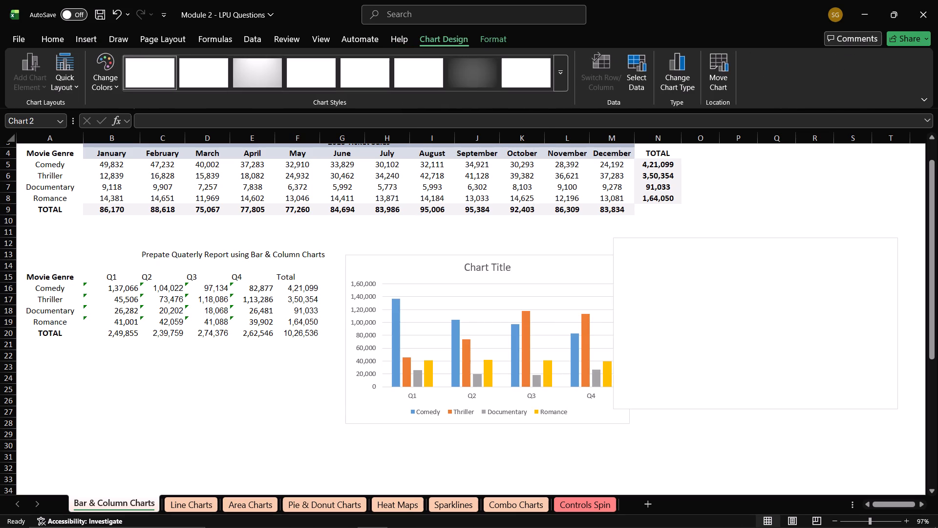
left_click_drag(765, 248, 781, 261)
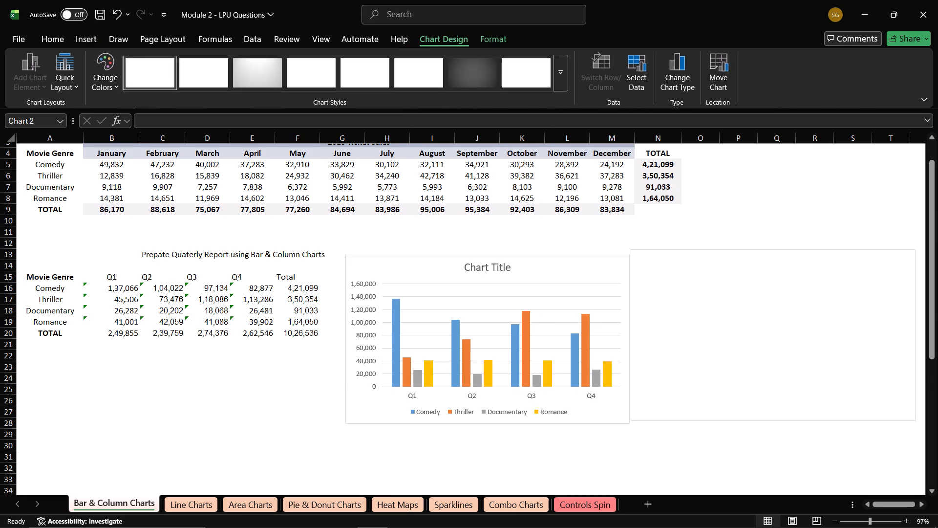
left_click_drag(781, 261, 783, 264)
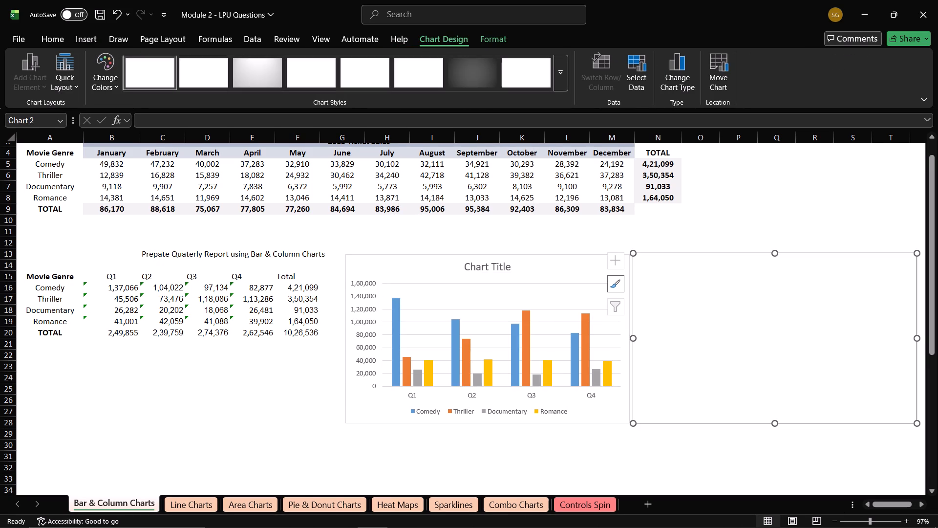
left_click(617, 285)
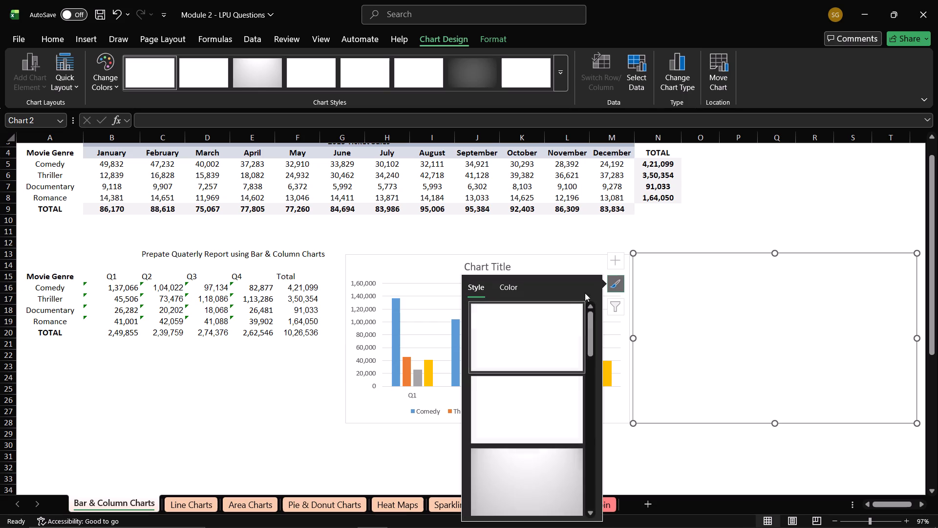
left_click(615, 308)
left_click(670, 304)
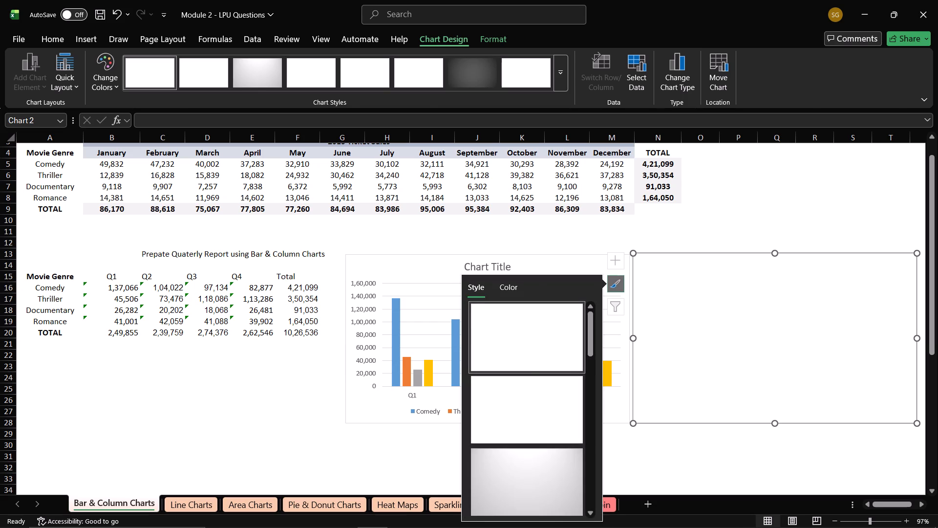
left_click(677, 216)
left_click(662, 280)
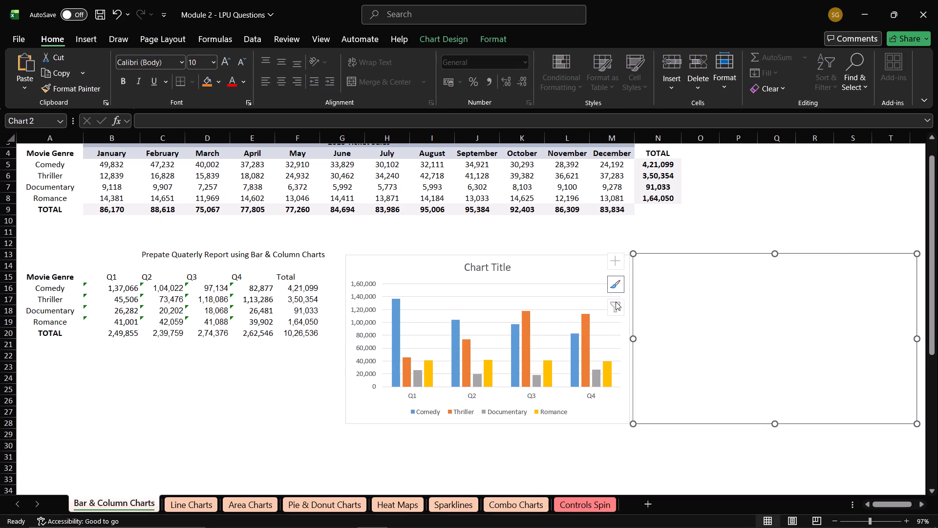
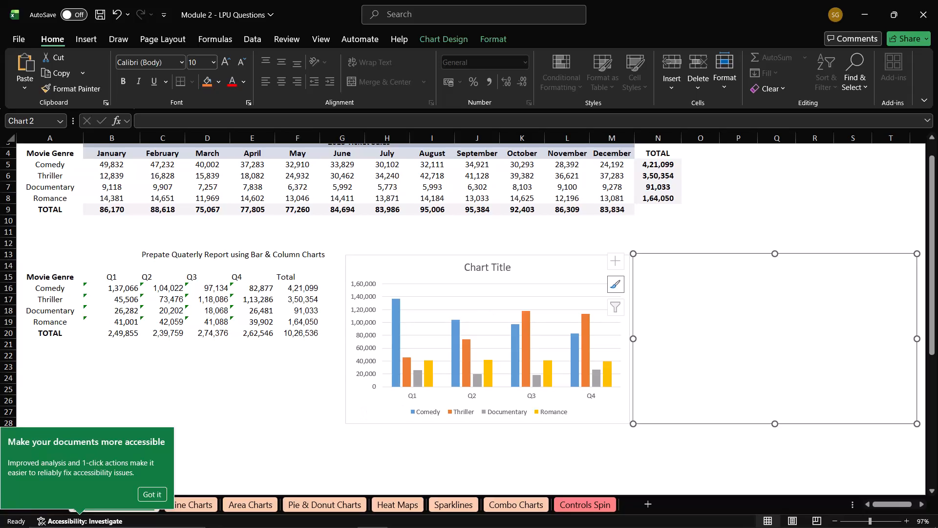
Select the empty bar chart and undo its last move beside the quarterly column chart.
left_click(711, 268)
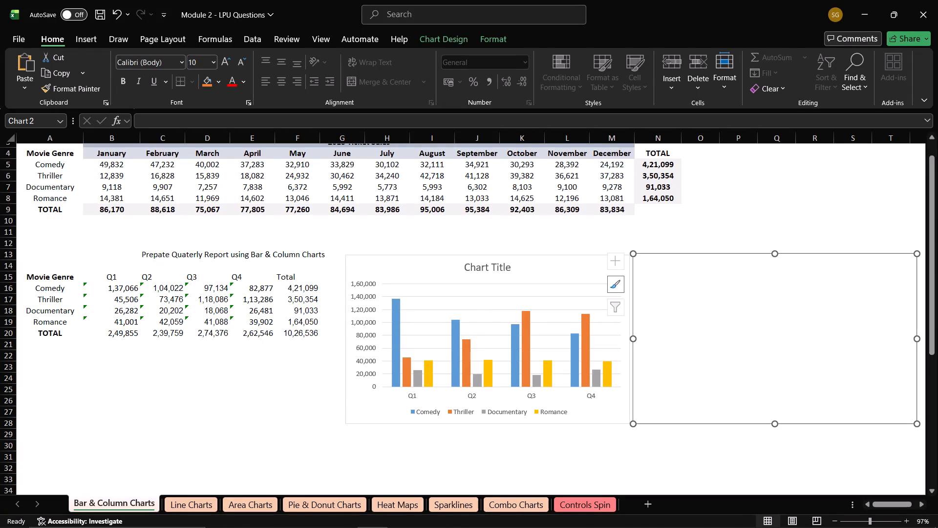
left_click(397, 453)
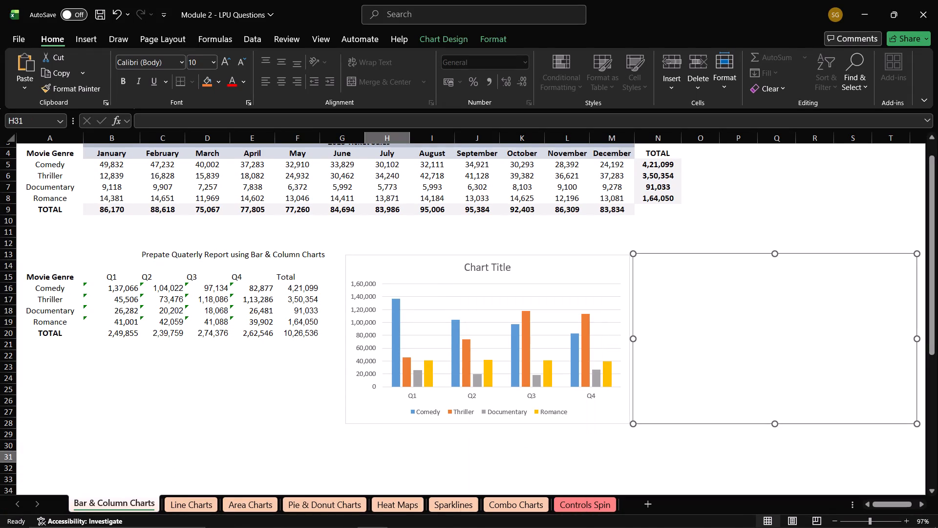
left_click(707, 308)
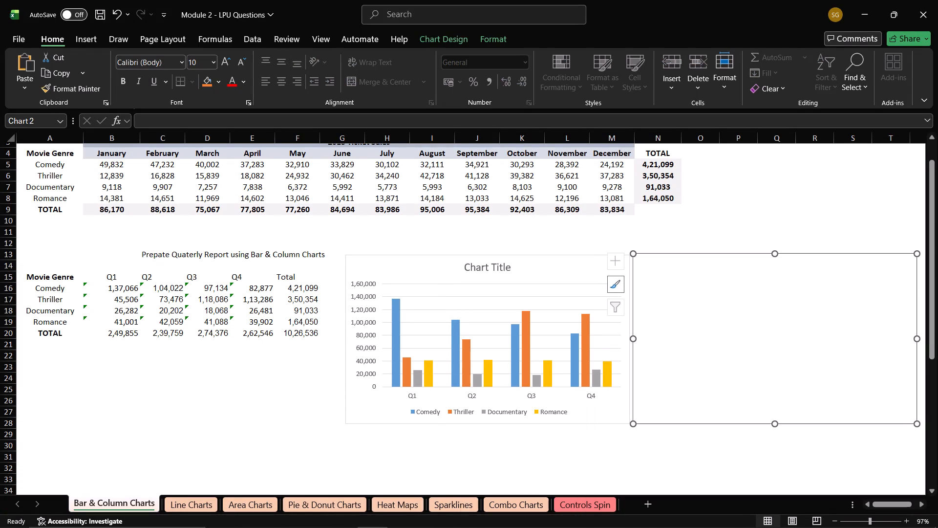
key("ctrl+z")
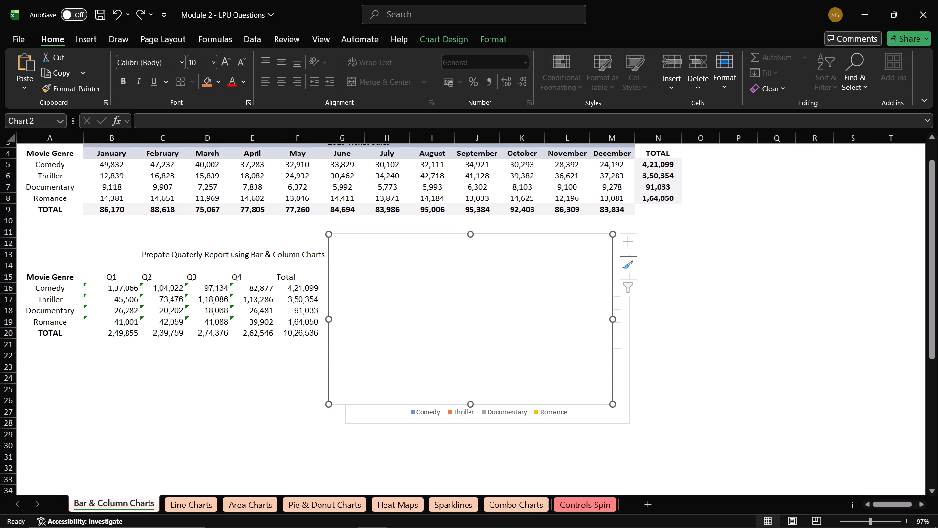
Delete the empty bar chart that overlaps the quarterly sales column chart.
key("ctrl+z")
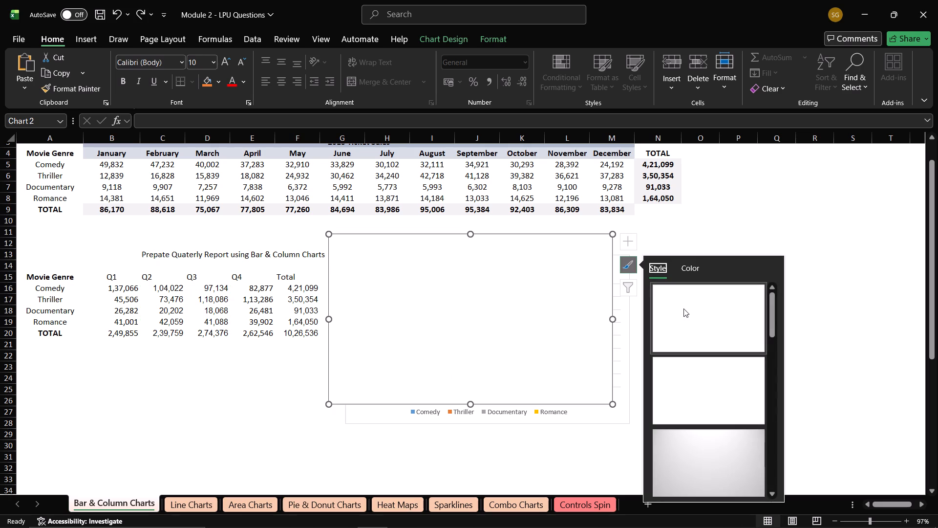
left_click(547, 313)
key("Delete")
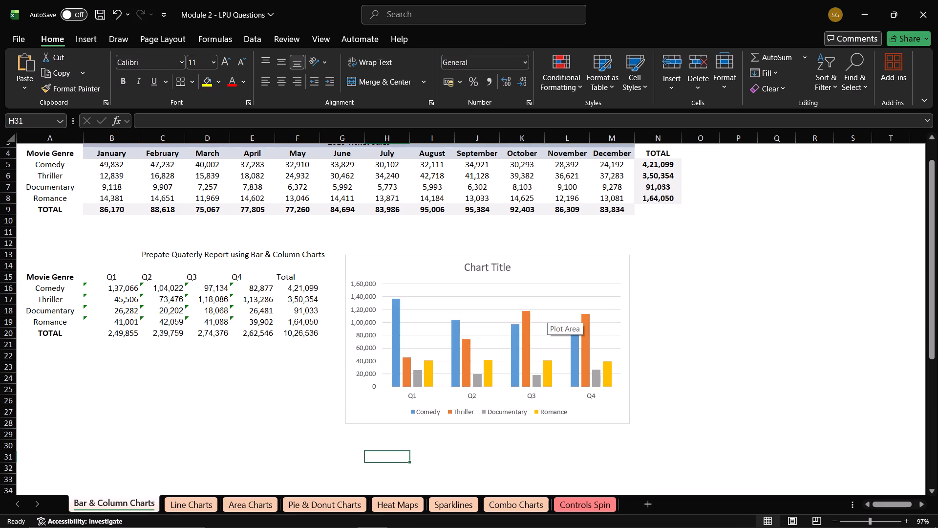
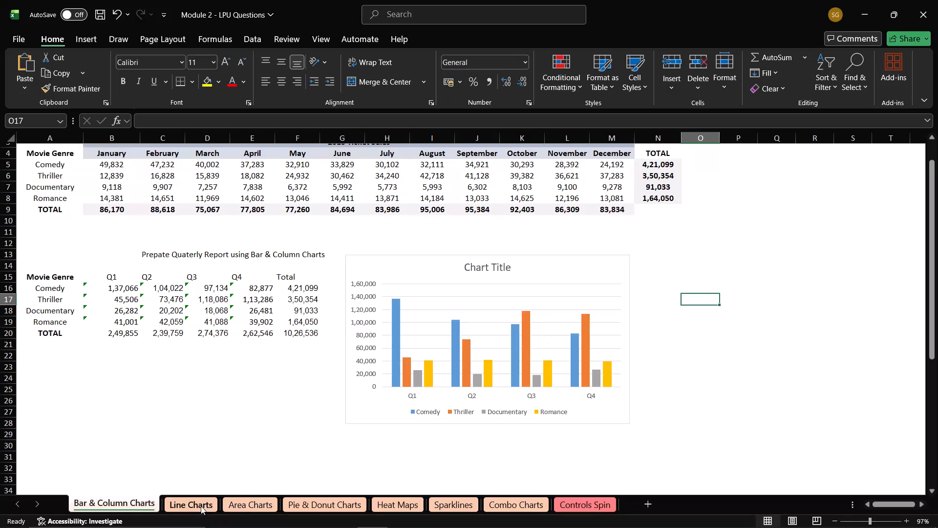
On the Line Charts sheet, start inserting a line chart from the dated Google and Amazon price data.
left_click(193, 507)
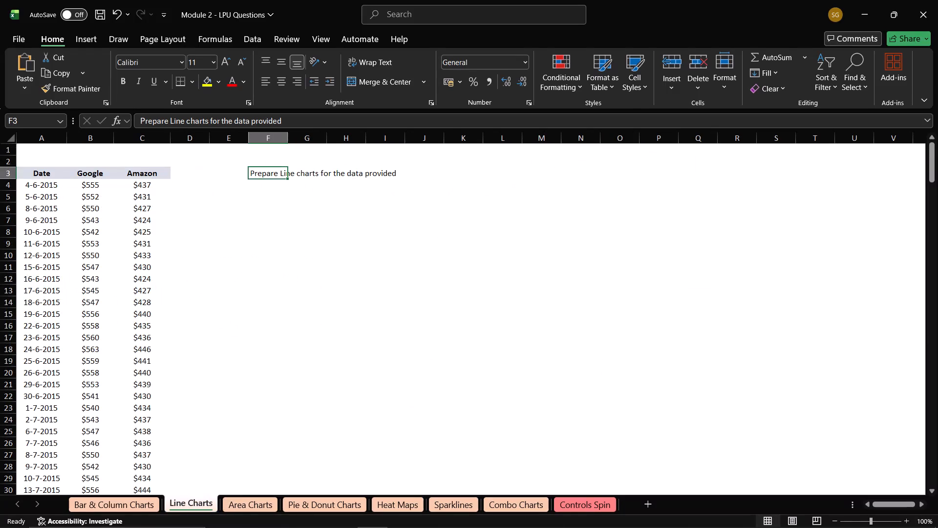
scroll(232, 390, "down", 8)
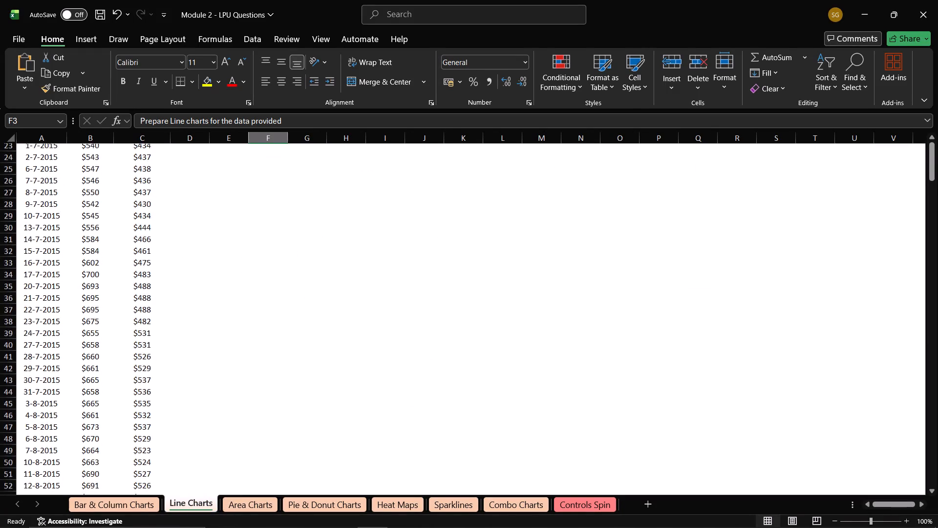
scroll(232, 390, "down", 4)
scroll(232, 390, "up", 7)
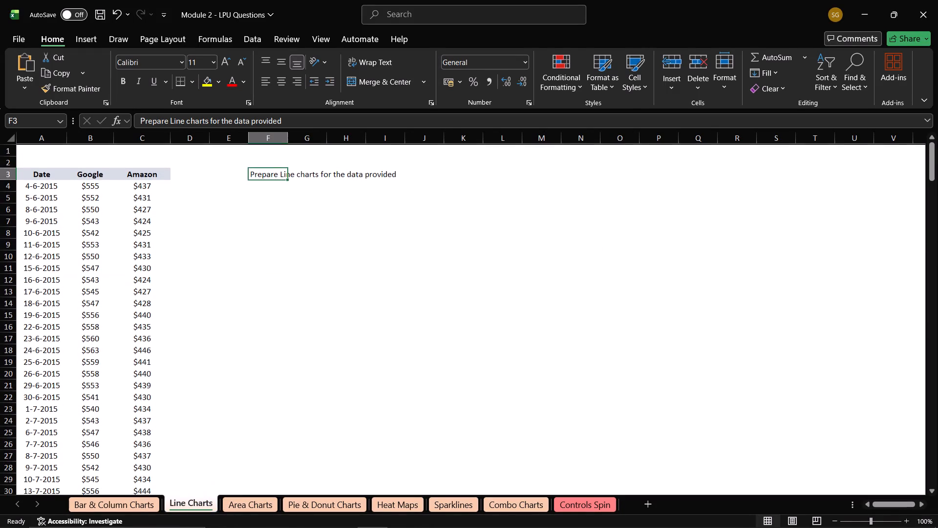
left_click(37, 185)
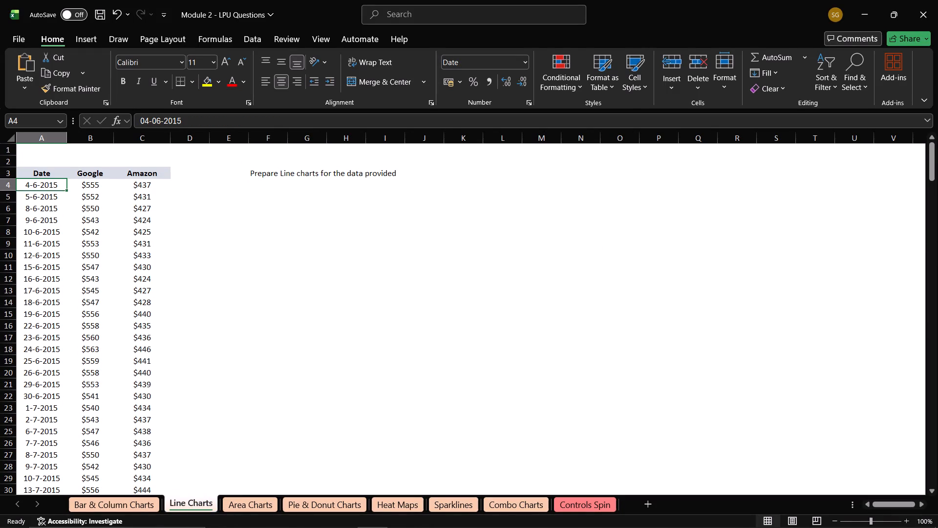
left_click(89, 37)
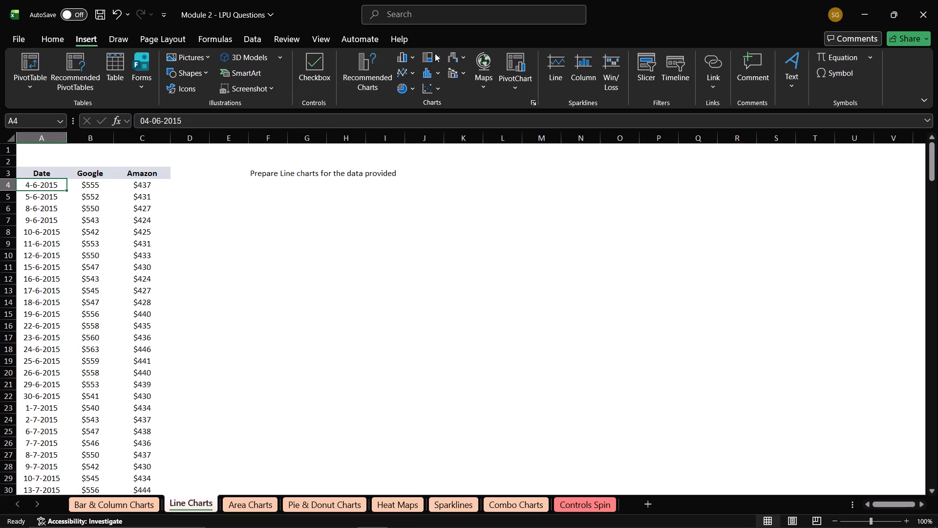
left_click(406, 73)
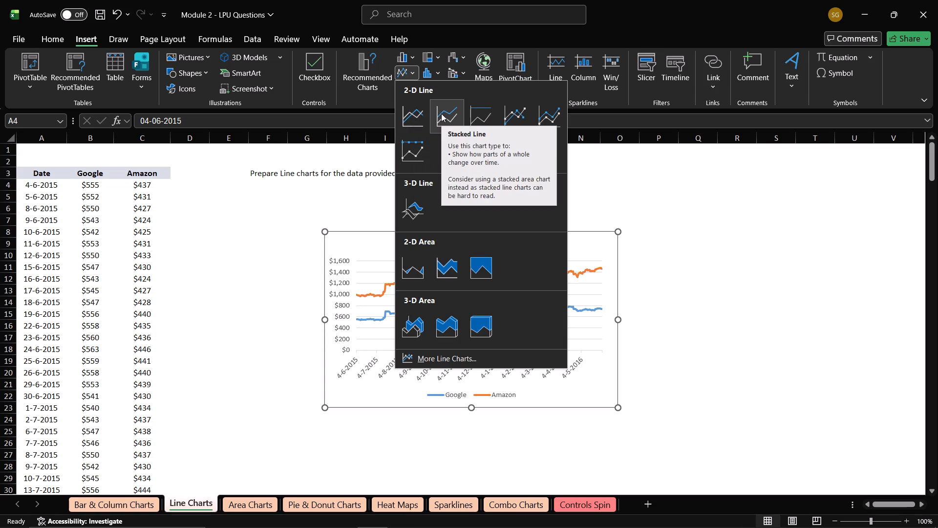
Insert a 2-D Line chart of the Google and Amazon data by date and place it just below the instruction text.
left_click(417, 113)
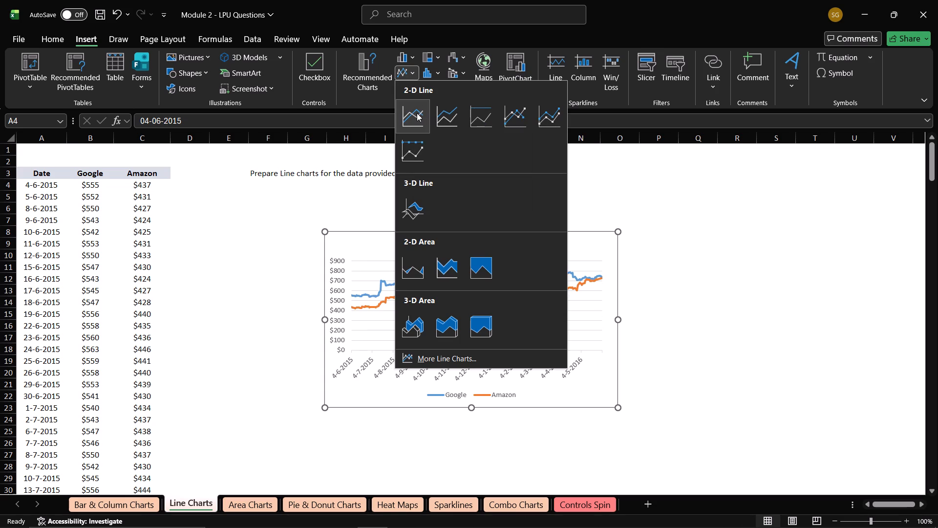
left_click_drag(529, 244, 503, 240)
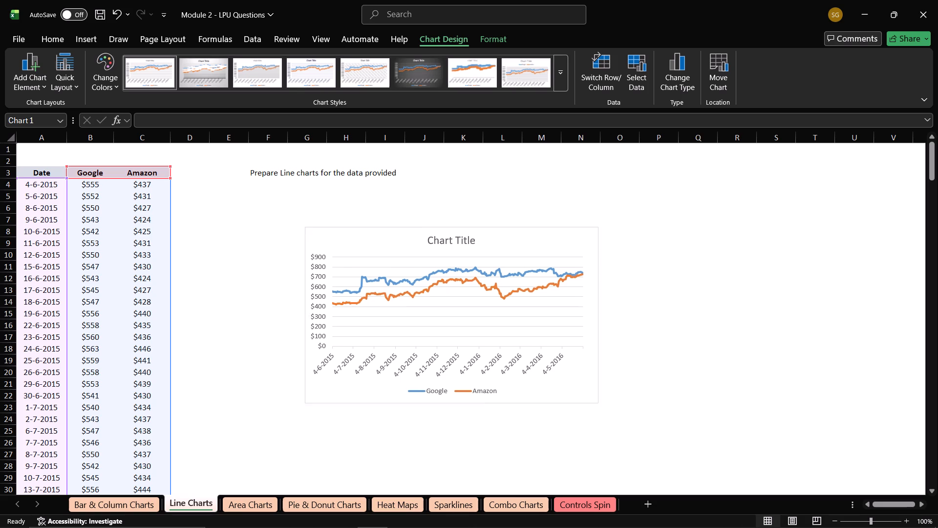
left_click_drag(503, 240, 405, 200)
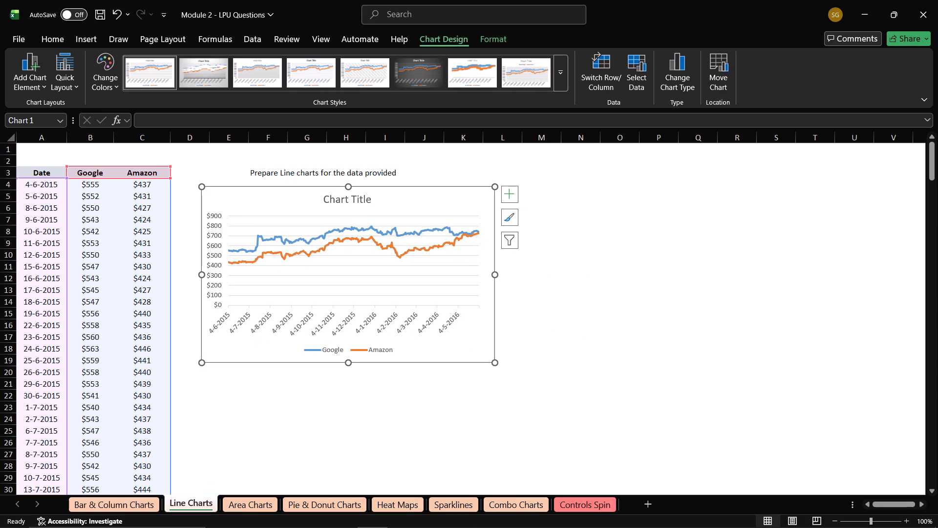
Enlarge the line chart so that it extends to about column O and row 24.
left_click_drag(495, 360, 618, 415)
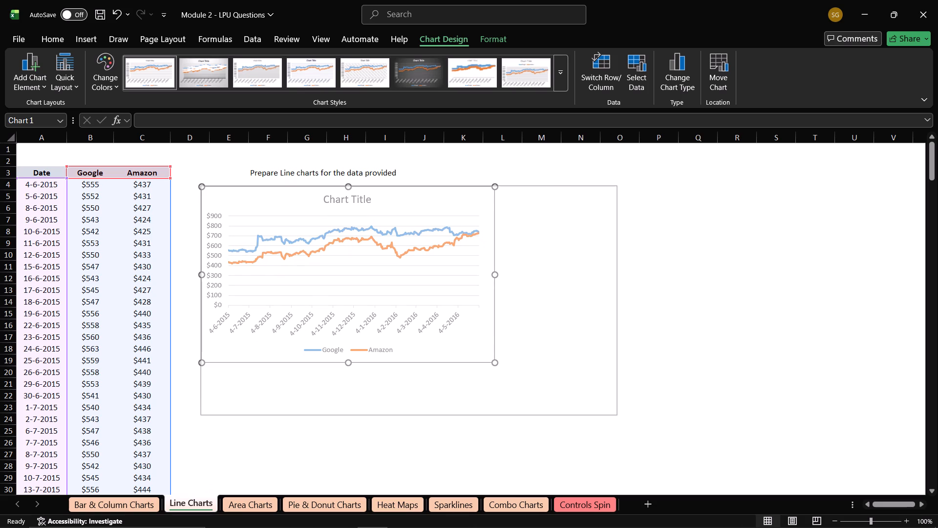
left_click_drag(618, 415, 616, 418)
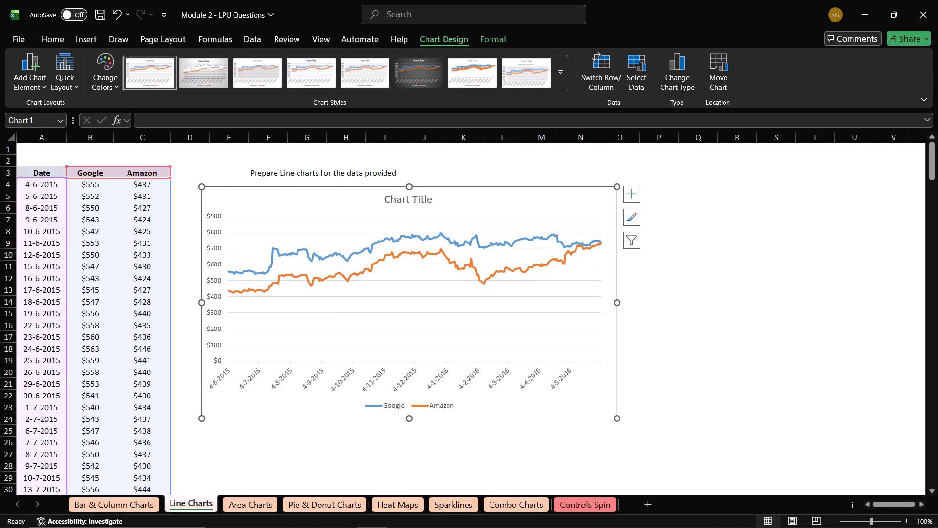
scroll(560, 275, "up", 1)
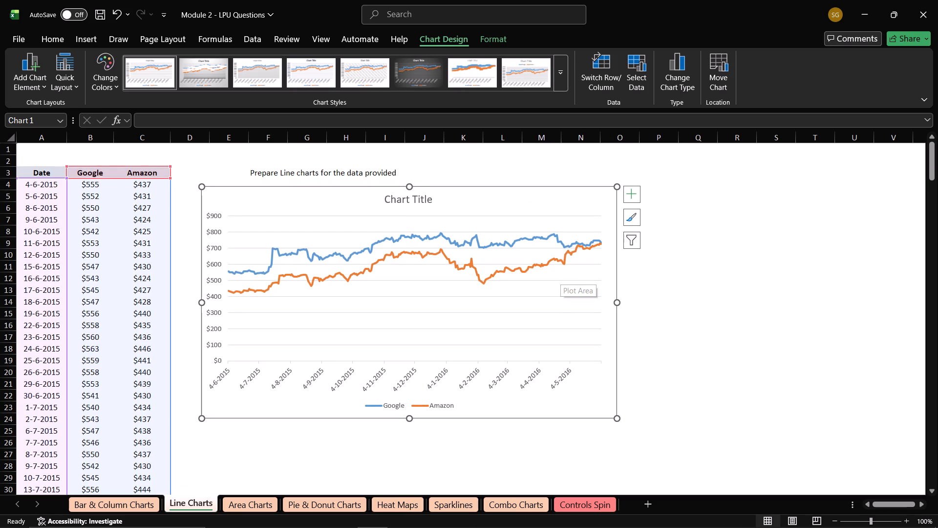
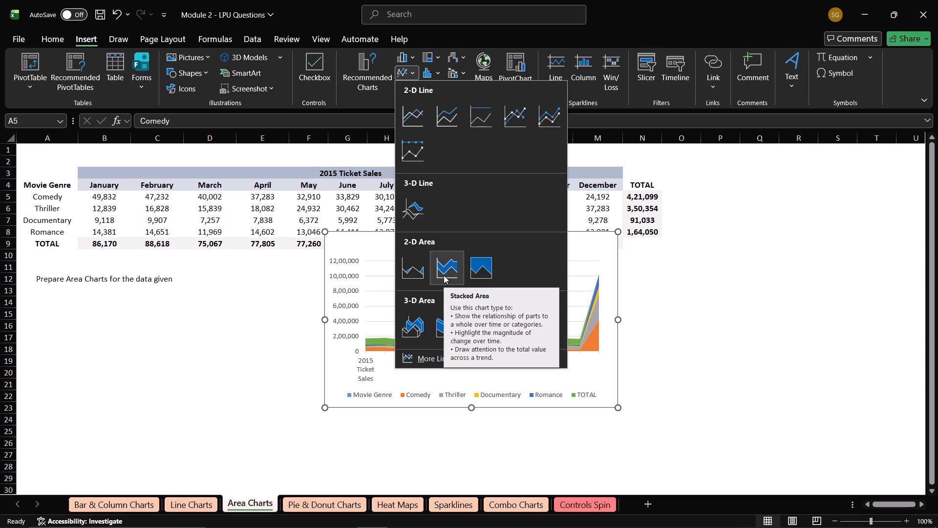
scroll(437, 209, "down", 3)
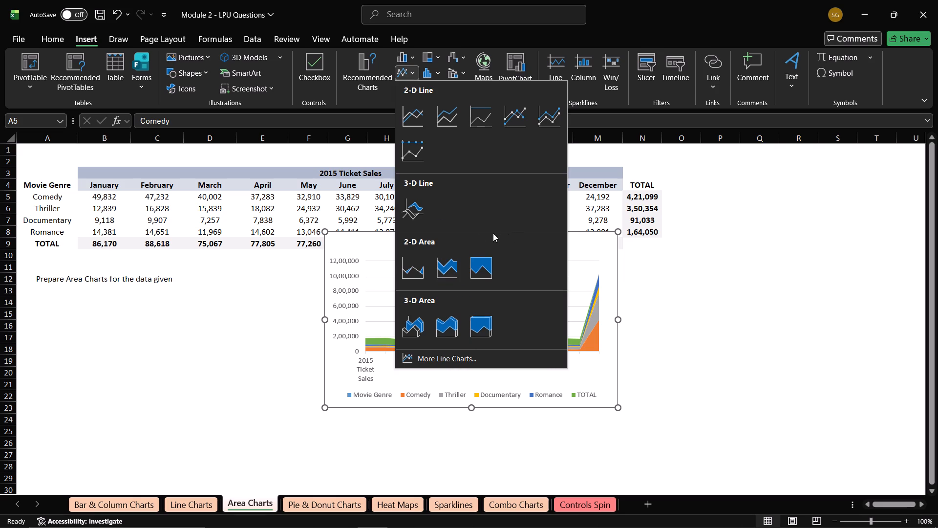
left_click(452, 268)
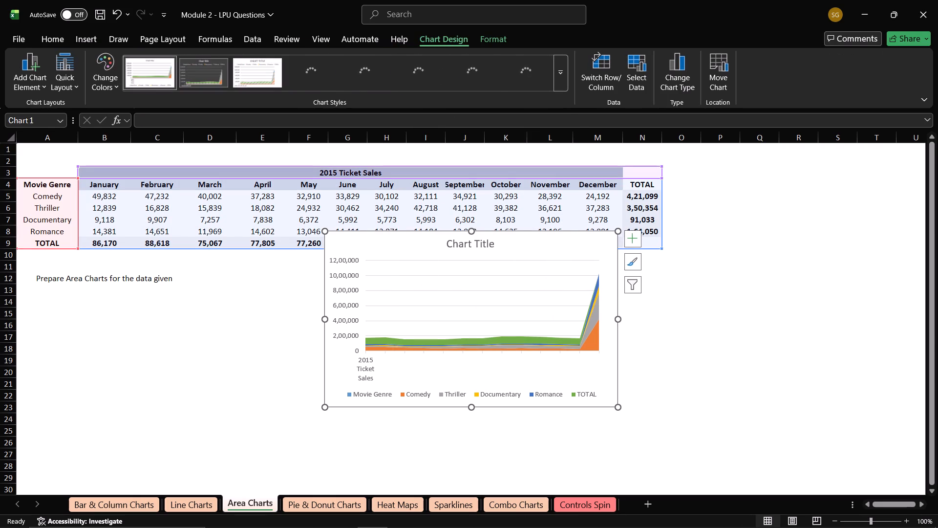
Filter the TOTAL series and the last category, the TOTAL column, out of the area chart.
left_click(629, 284)
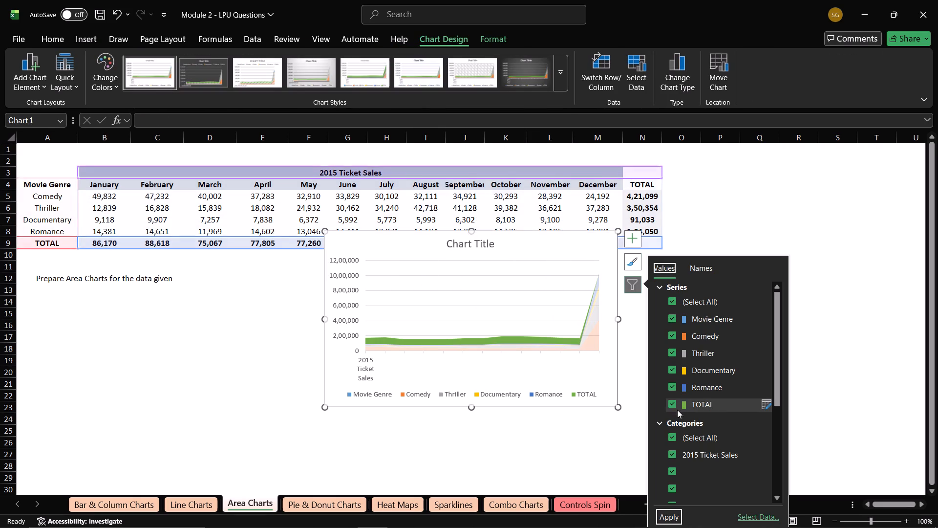
left_click(673, 404)
scroll(673, 404, "down", 3)
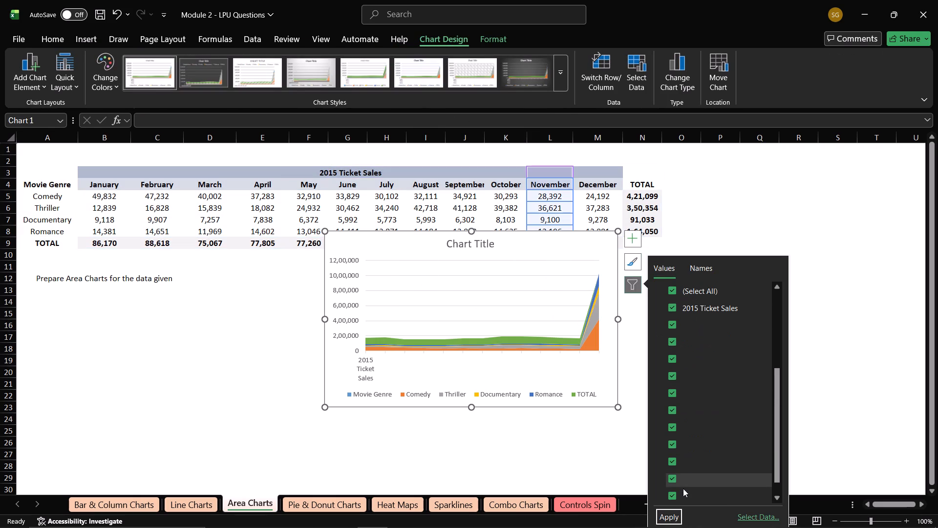
scroll(670, 412, "up", 3)
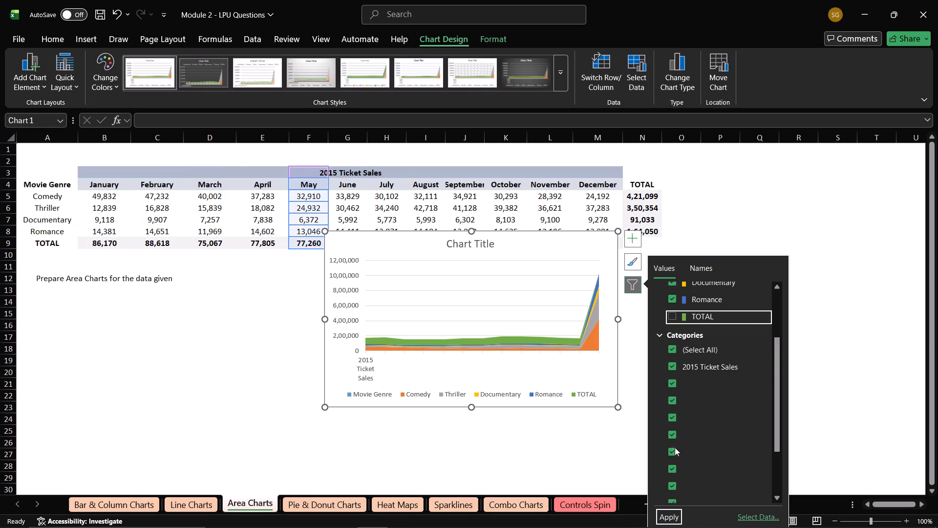
scroll(677, 475, "down", 1)
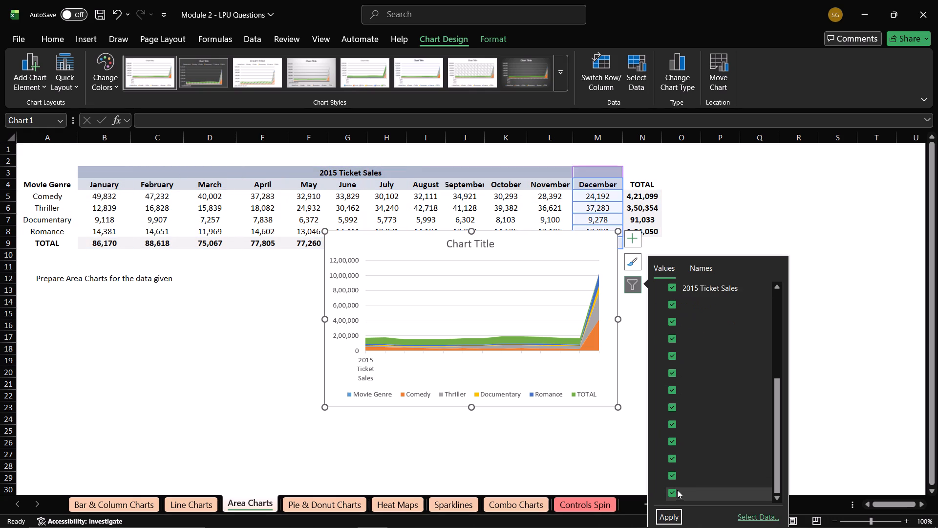
left_click(674, 494)
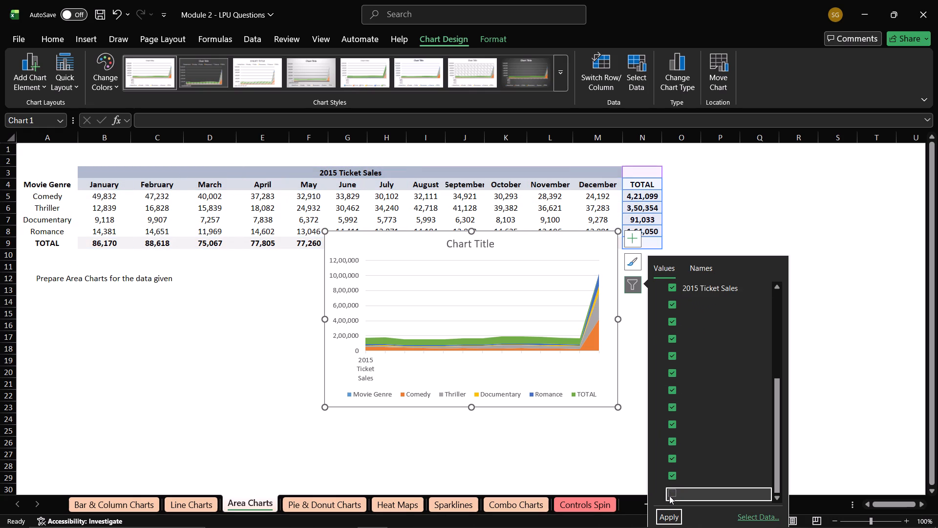
left_click(670, 516)
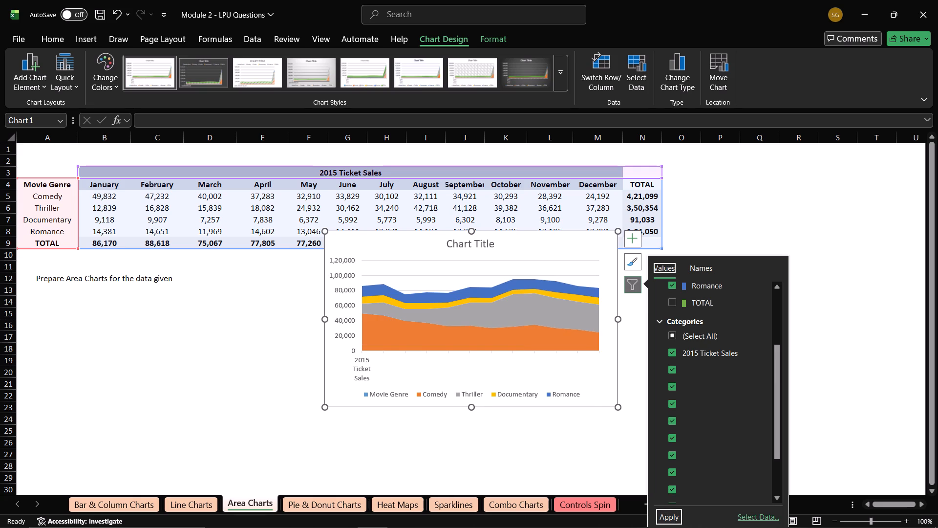
left_click(637, 336)
Move the area chart just below the row 12 instruction and widen it to reach into column N.
left_click_drag(517, 247, 297, 312)
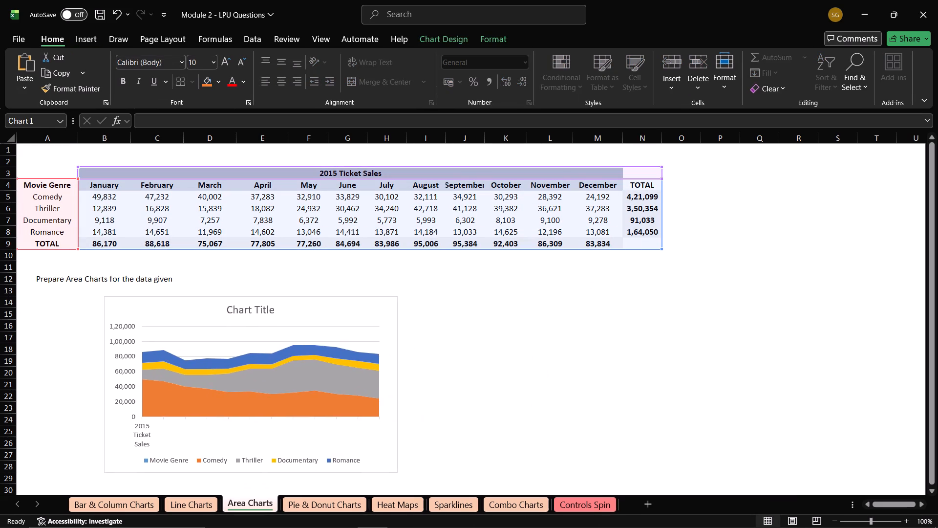
left_click_drag(297, 312, 243, 302)
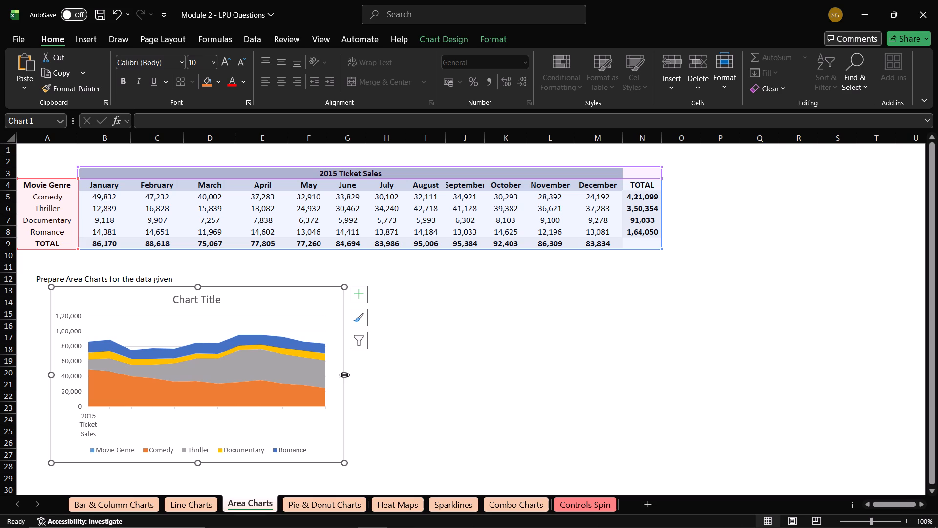
left_click_drag(346, 375, 616, 381)
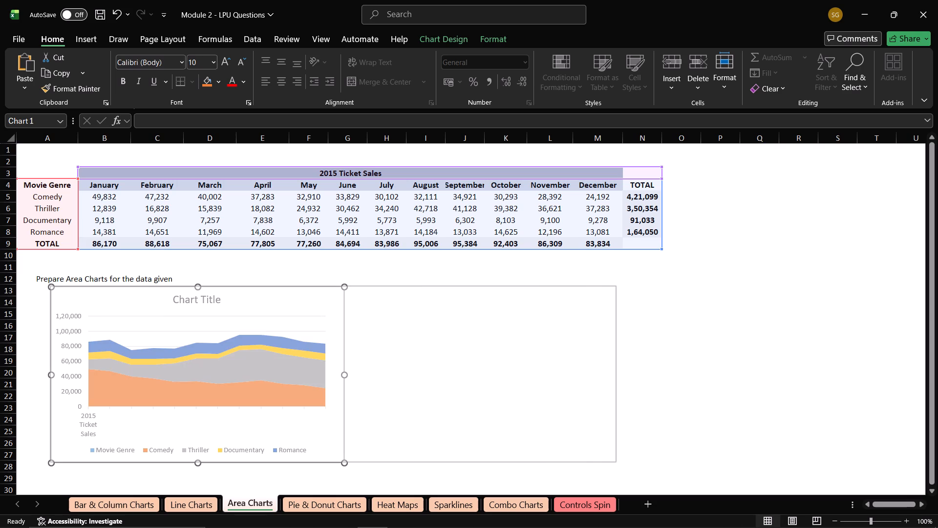
left_click_drag(616, 381, 623, 381)
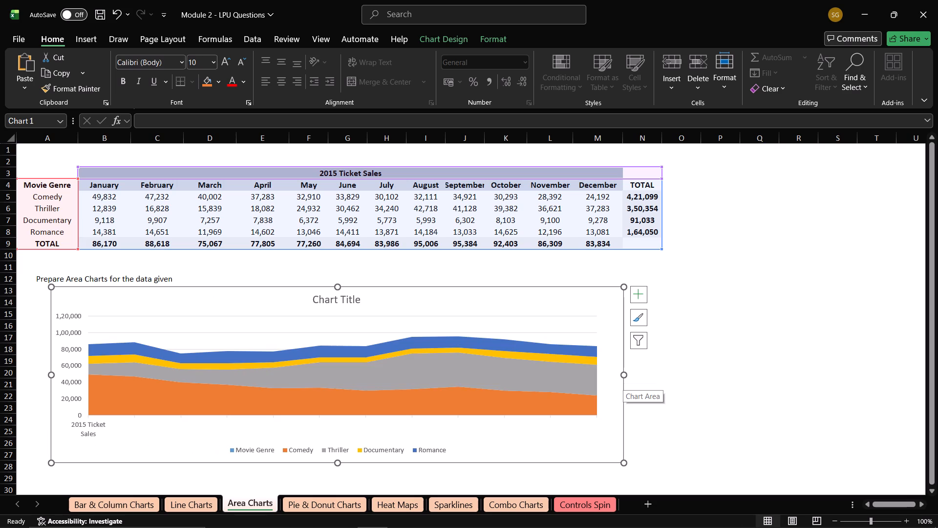
left_click_drag(624, 376, 662, 378)
left_click_drag(664, 376, 649, 378)
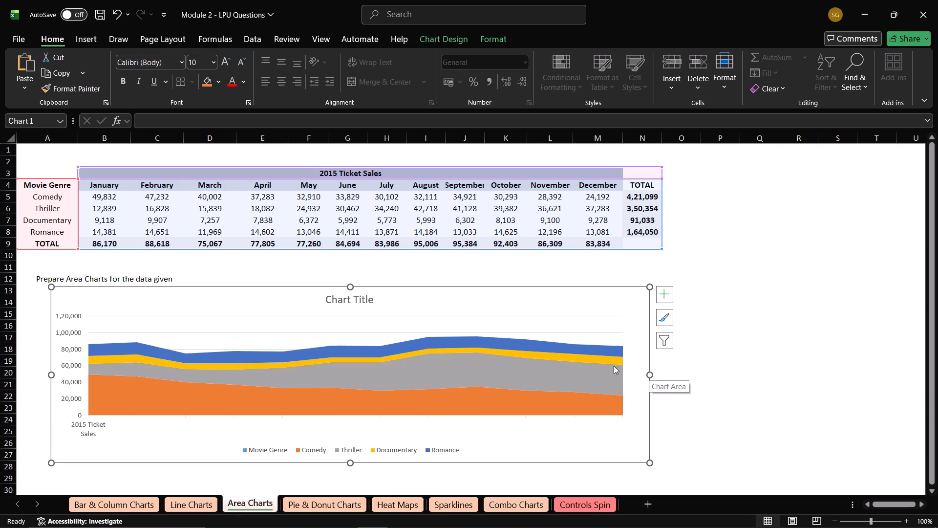
left_click(752, 376)
Enlarge the area chart to the far edge of column N and down to about row 30.
scroll(533, 366, "down", 1)
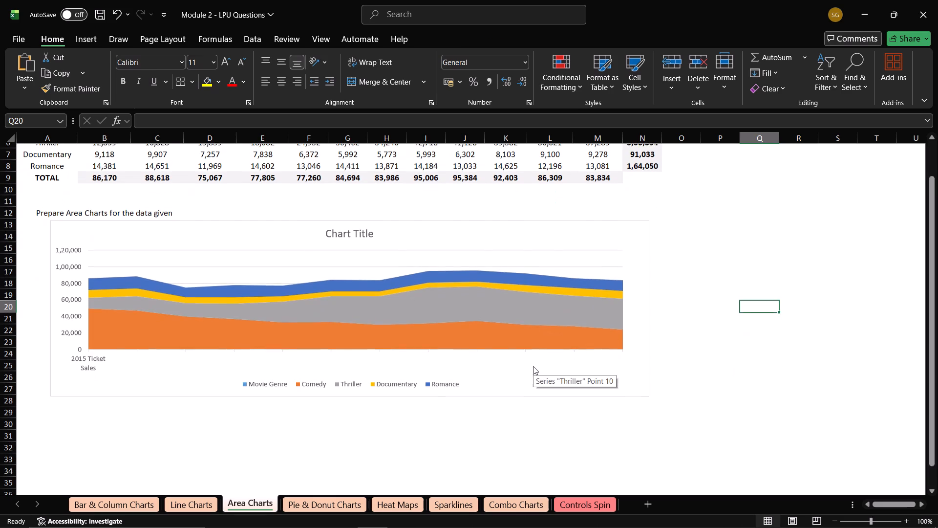
left_click(250, 328)
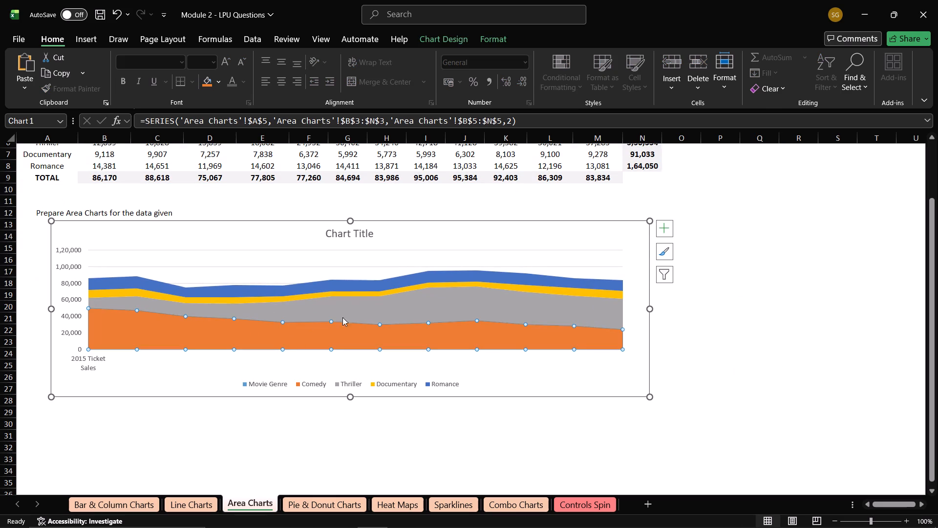
left_click(661, 235)
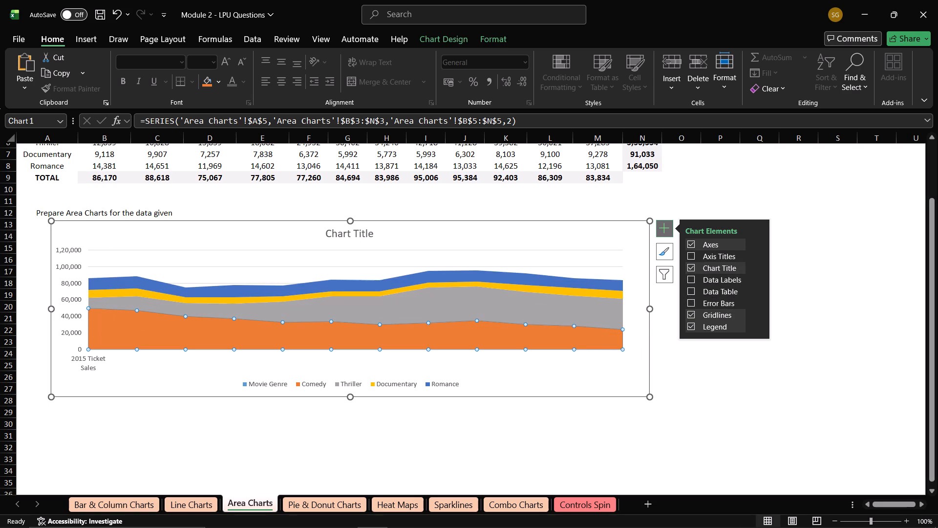
left_click_drag(652, 398, 660, 430)
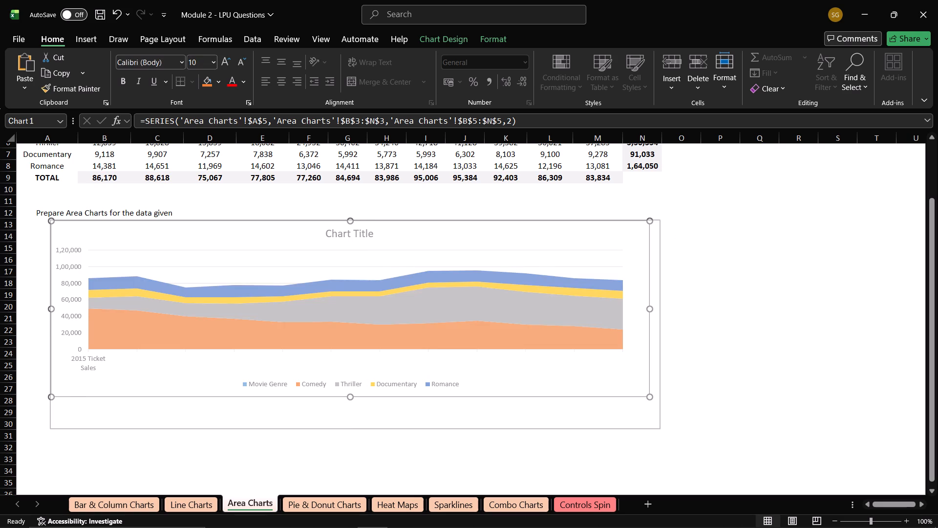
left_click_drag(660, 430, 659, 428)
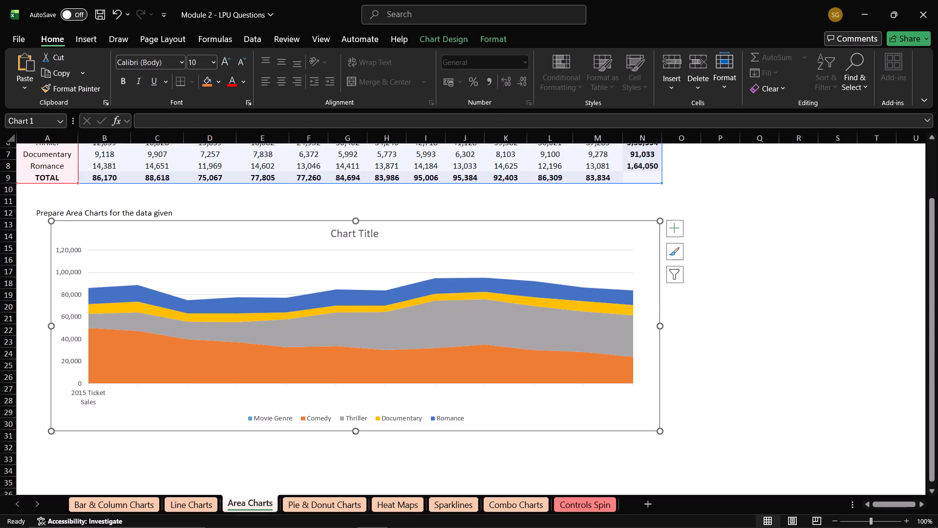
scroll(671, 335, "up", 1)
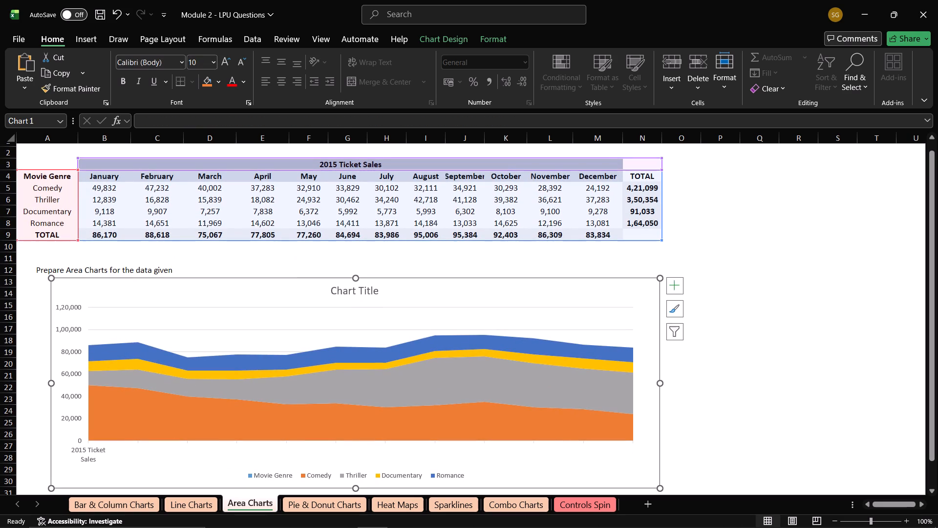
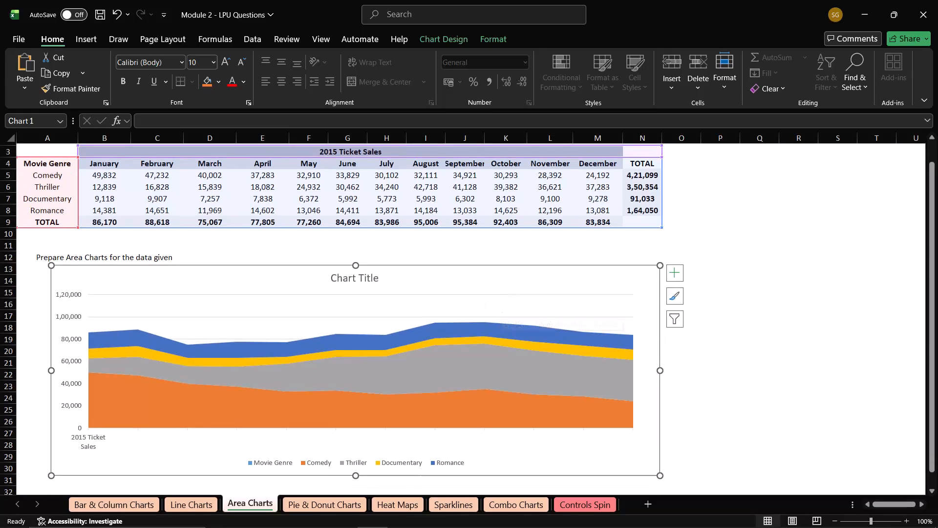
Add axis titles to the stacked area chart.
left_click(673, 277)
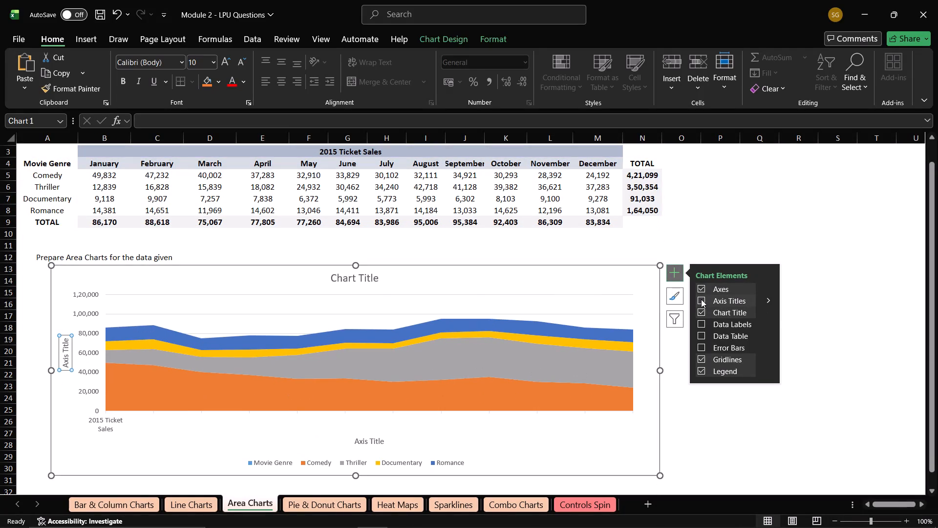
left_click(701, 299)
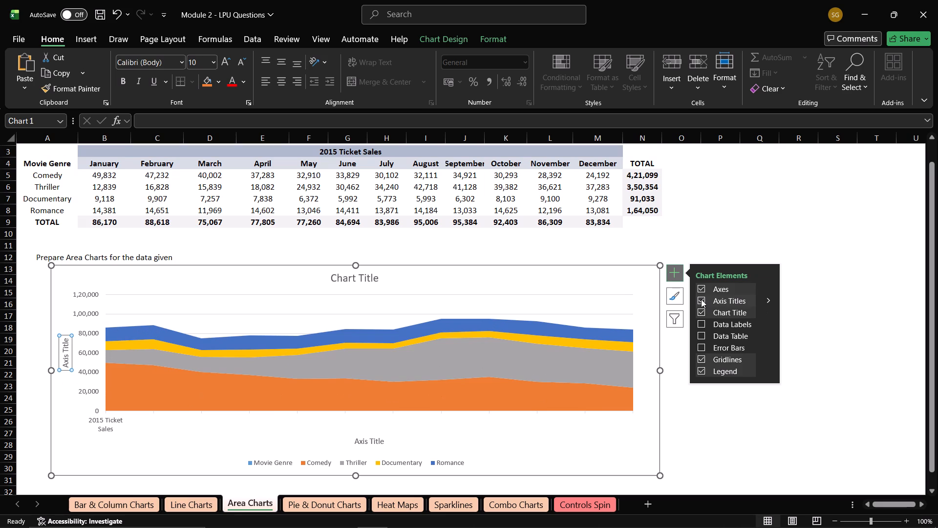
Replace the area chart's horizontal axis title text with "Months".
left_click(371, 443)
key("ctrl+a")
key("ctrl+a")
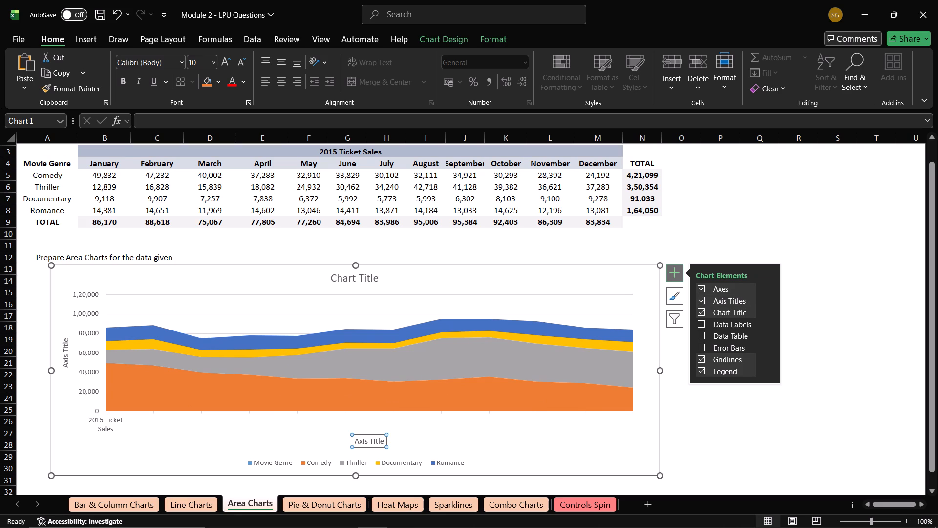
left_click(371, 443)
key("ctrl+a")
key("BackSpace")
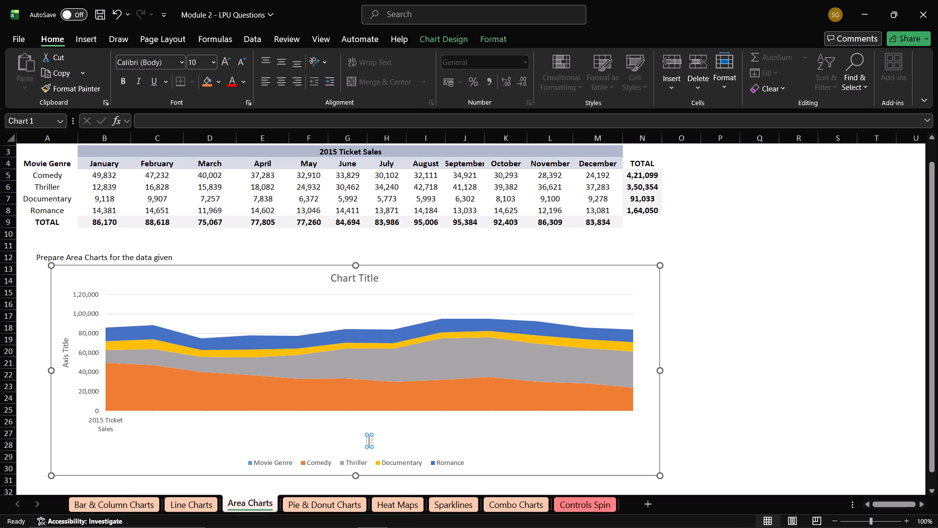
type("Months")
Replace the area chart's vertical axis title text with "Genre", followed by a line break.
left_click(65, 356)
left_click(65, 356)
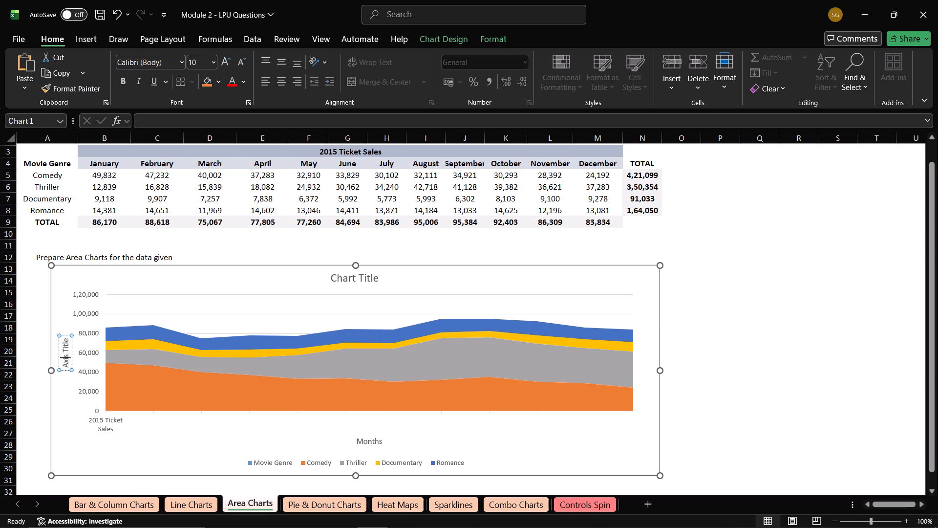
key("ctrl+a")
key("BackSpace")
type("Genre")
key("Return")
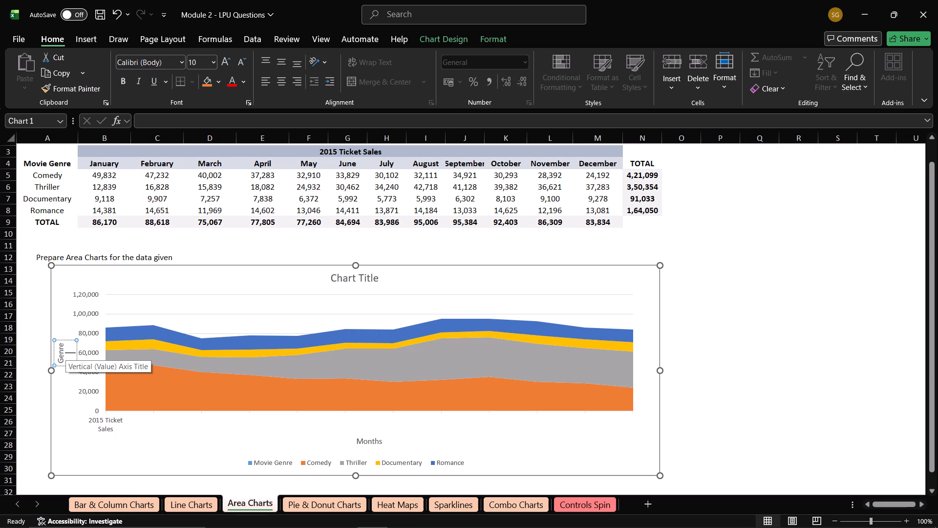
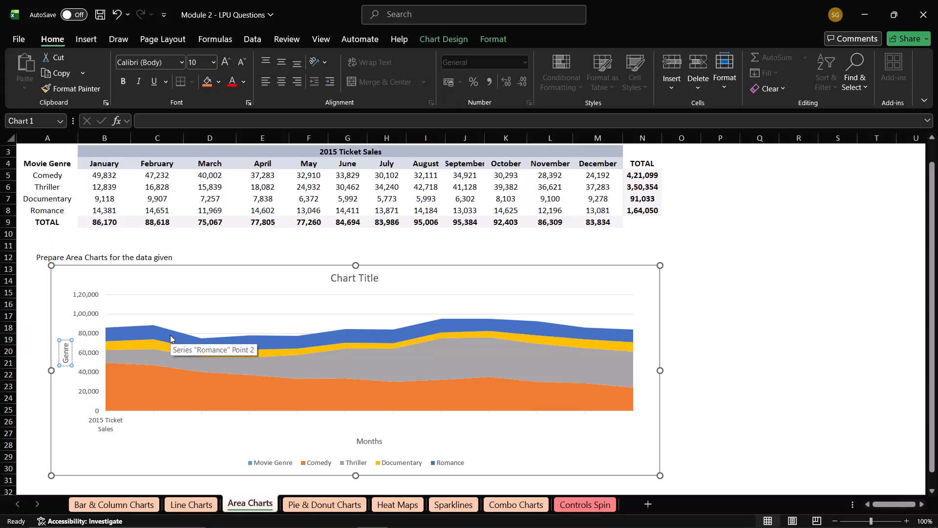
Deselect the area chart and go to the Pie & Donut Charts sheet.
left_click(32, 303)
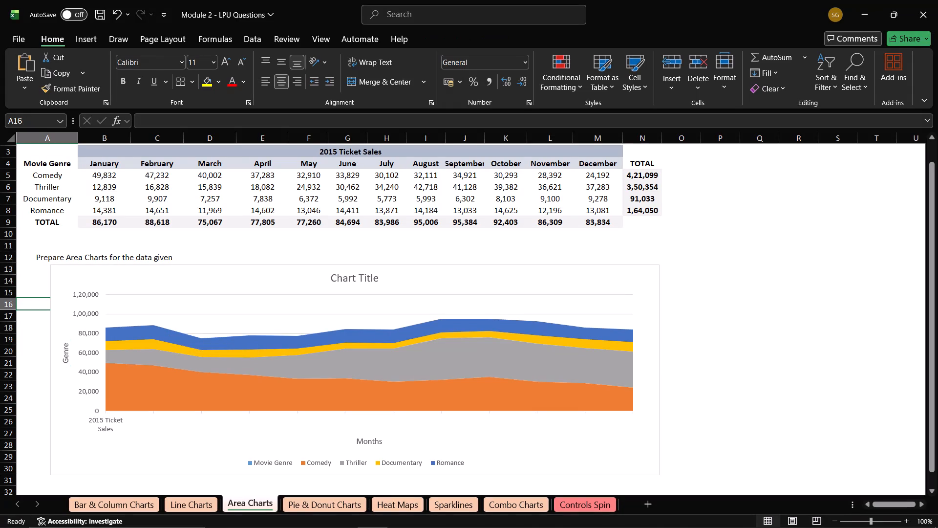
scroll(574, 326, "up", 1)
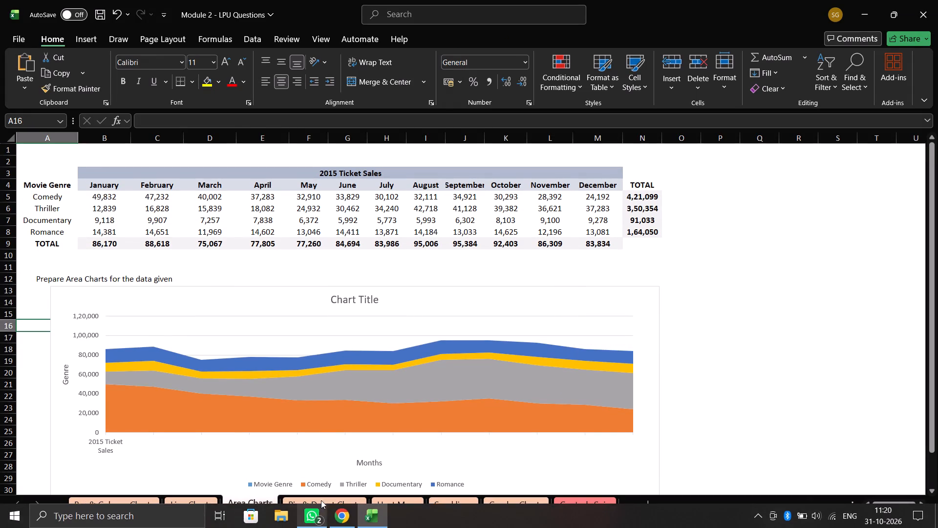
left_click(316, 505)
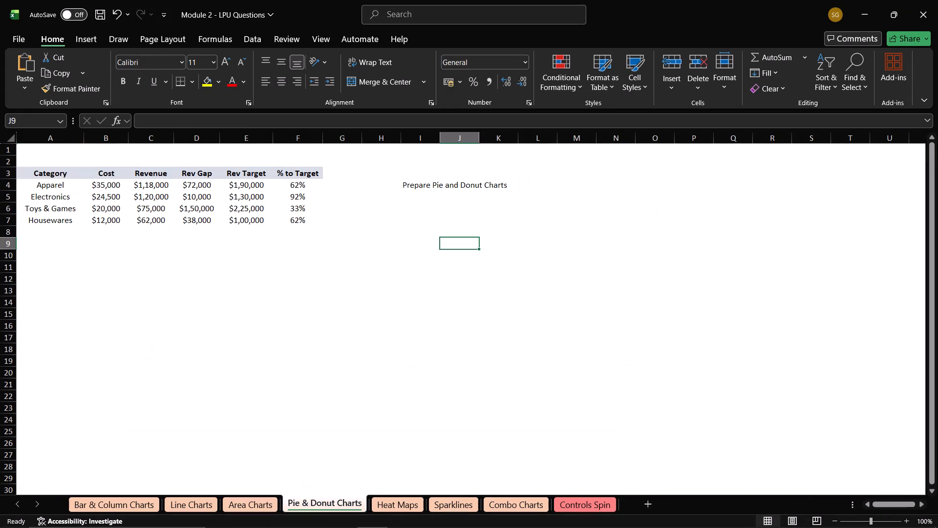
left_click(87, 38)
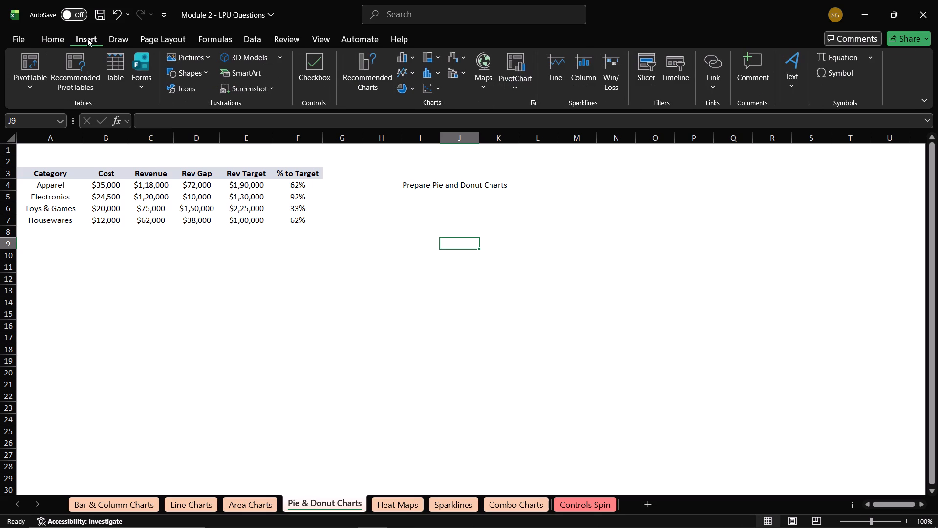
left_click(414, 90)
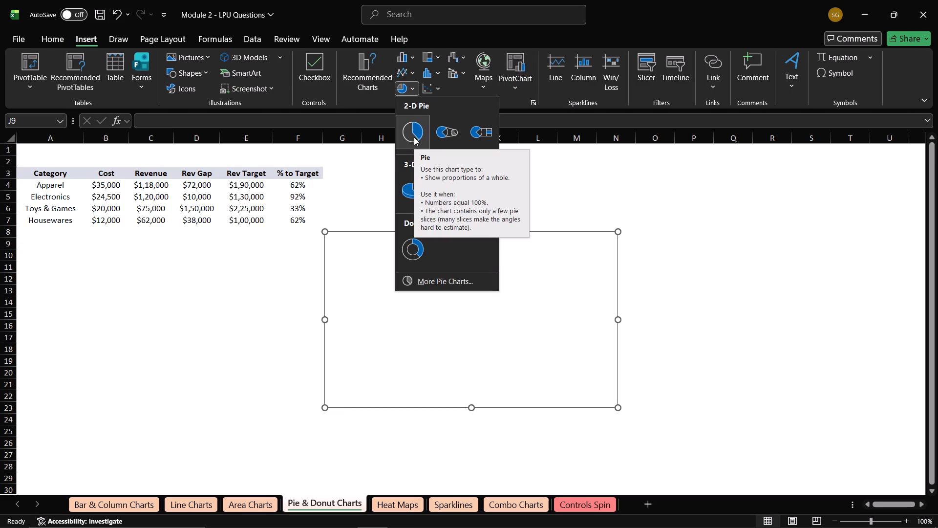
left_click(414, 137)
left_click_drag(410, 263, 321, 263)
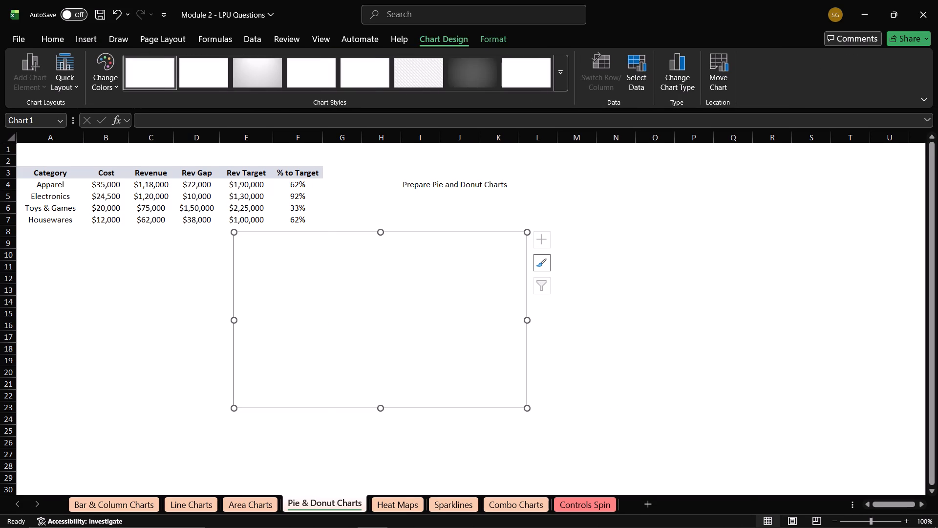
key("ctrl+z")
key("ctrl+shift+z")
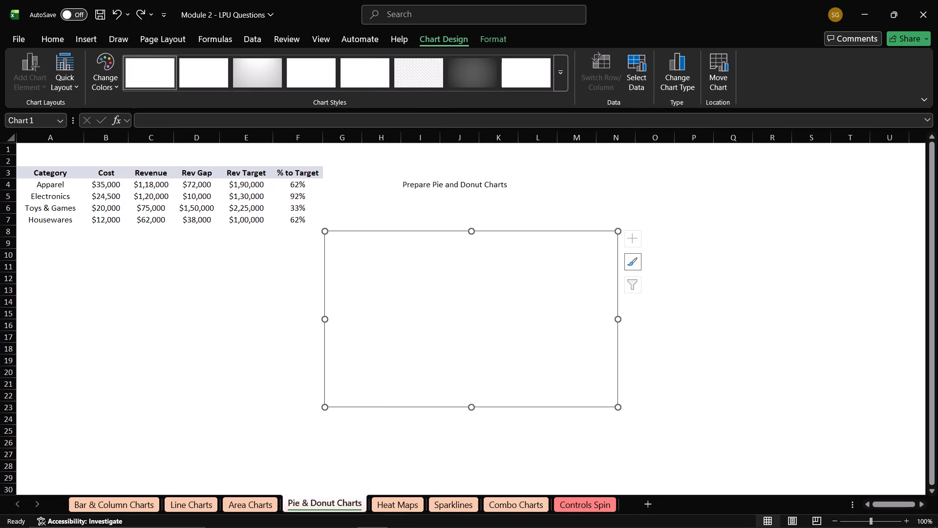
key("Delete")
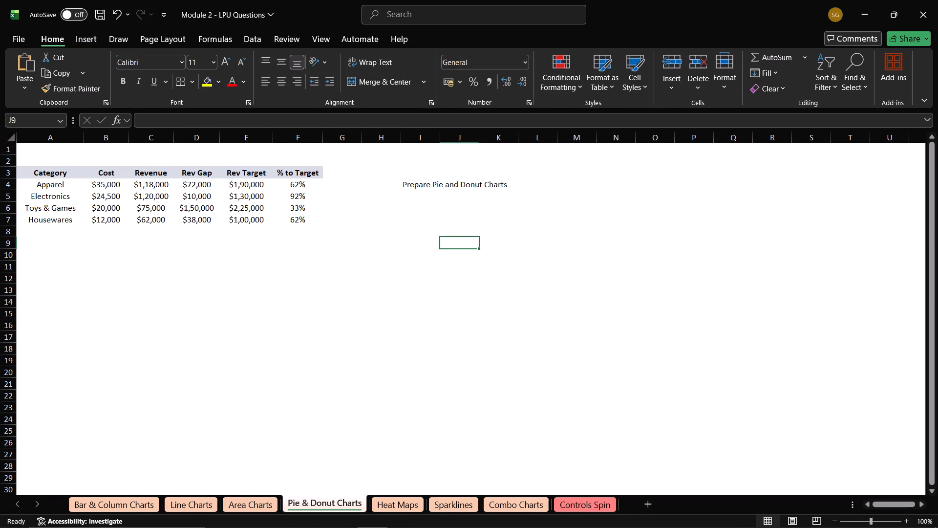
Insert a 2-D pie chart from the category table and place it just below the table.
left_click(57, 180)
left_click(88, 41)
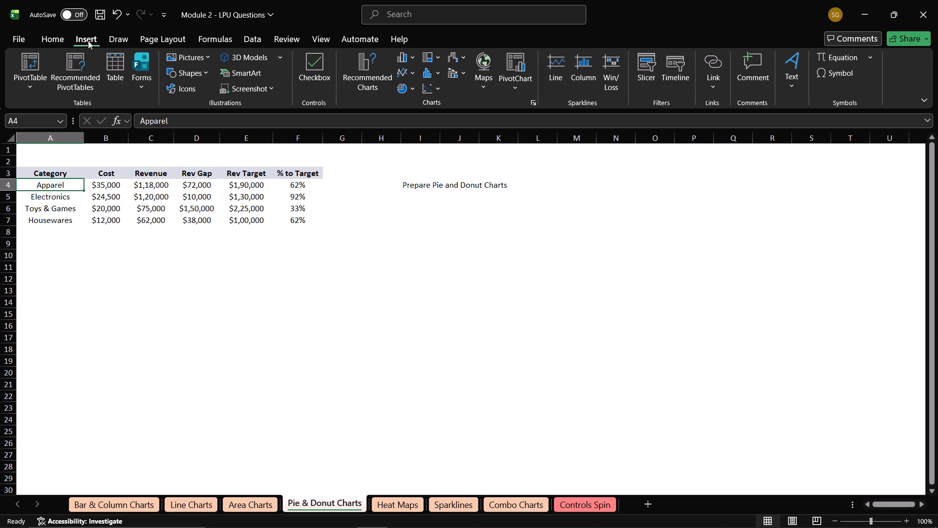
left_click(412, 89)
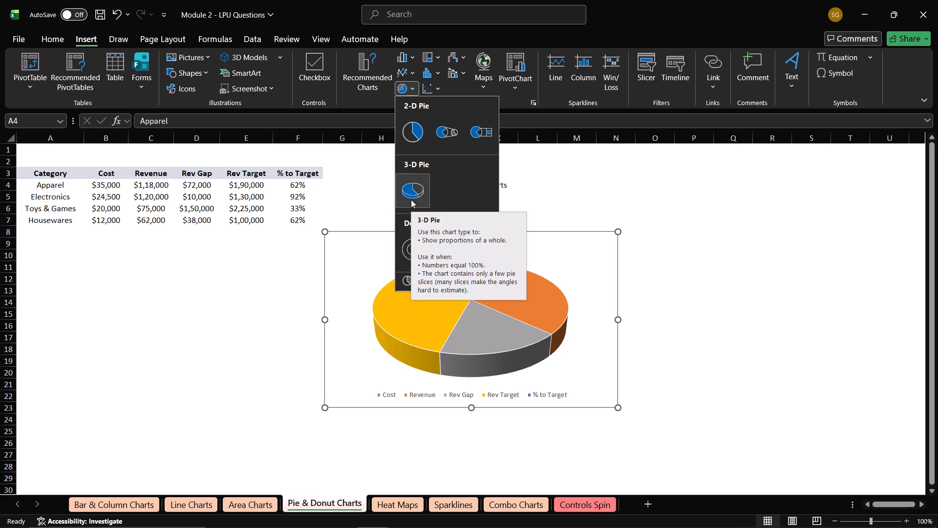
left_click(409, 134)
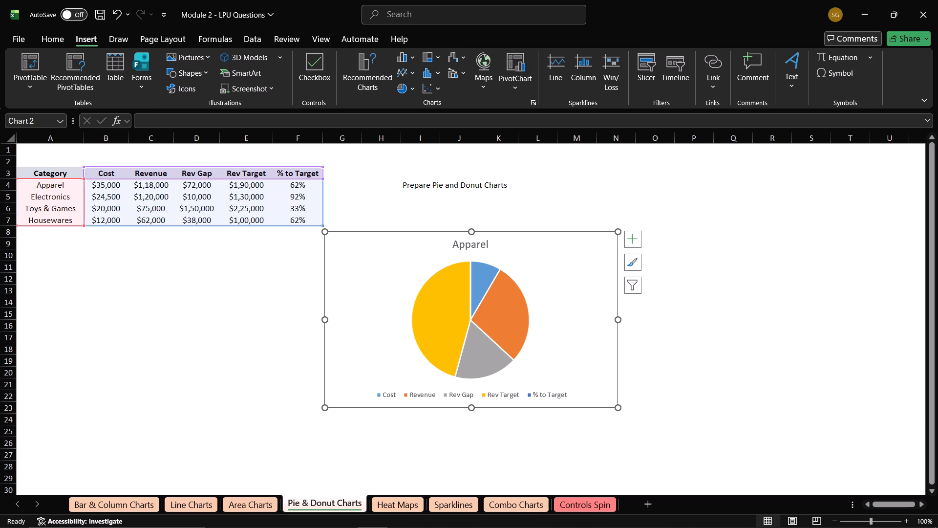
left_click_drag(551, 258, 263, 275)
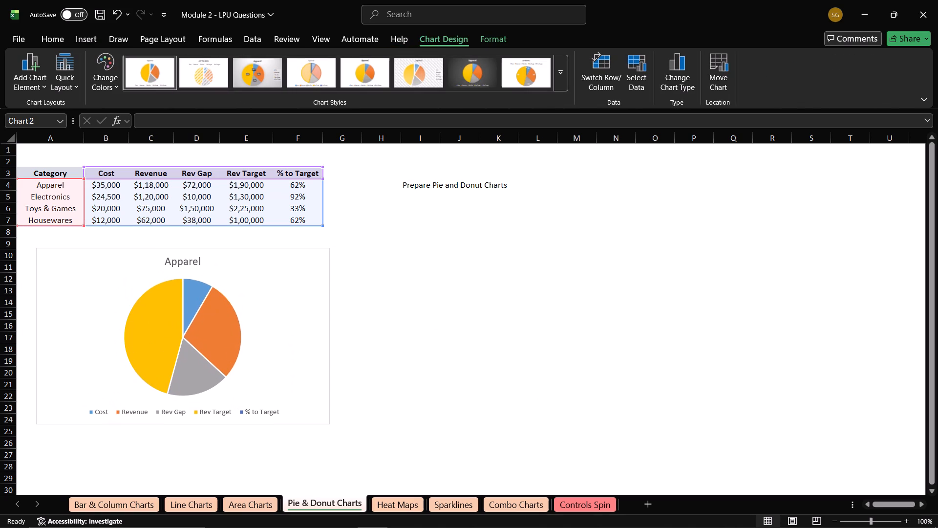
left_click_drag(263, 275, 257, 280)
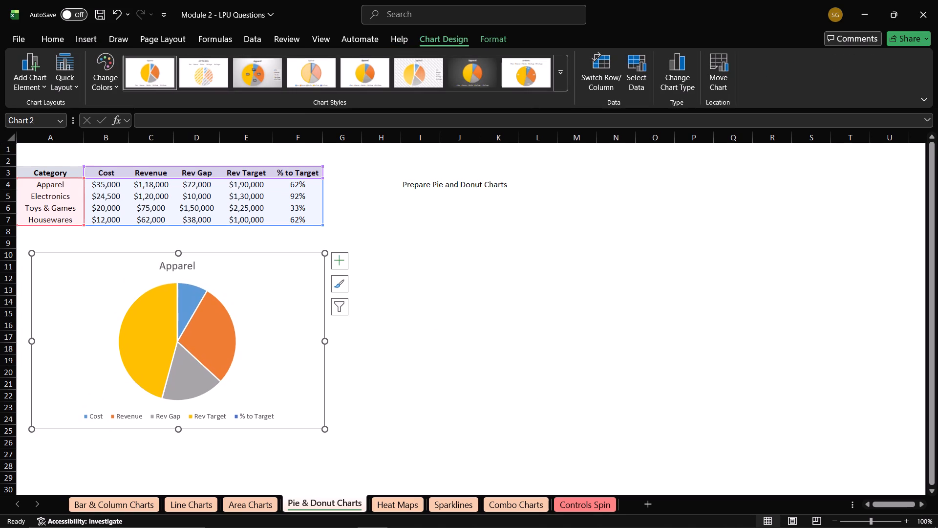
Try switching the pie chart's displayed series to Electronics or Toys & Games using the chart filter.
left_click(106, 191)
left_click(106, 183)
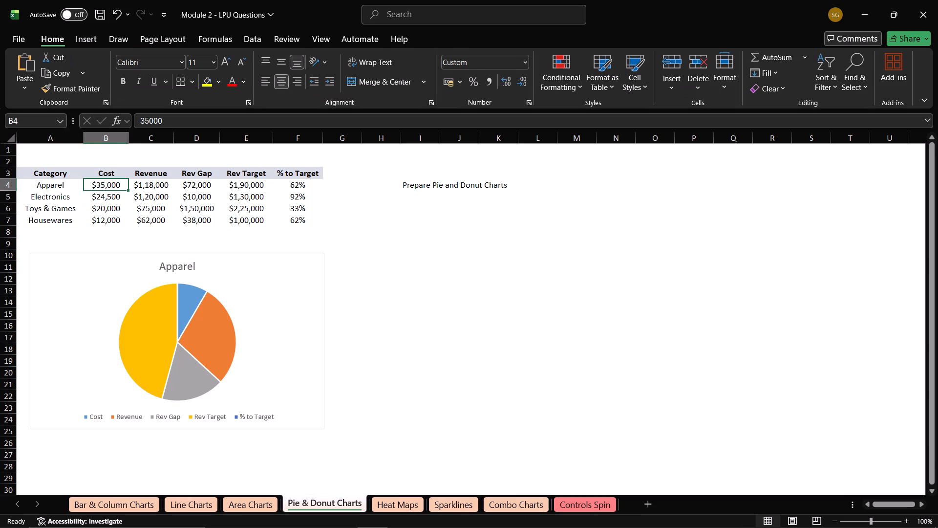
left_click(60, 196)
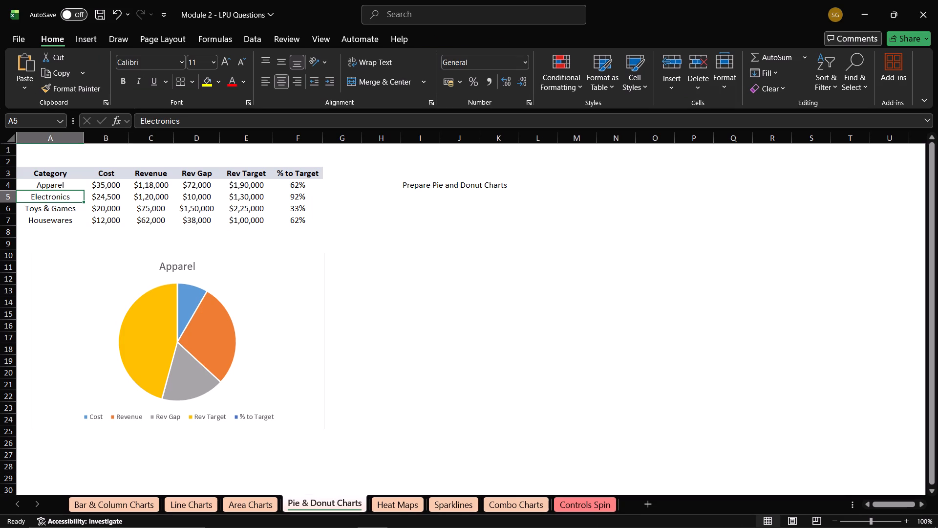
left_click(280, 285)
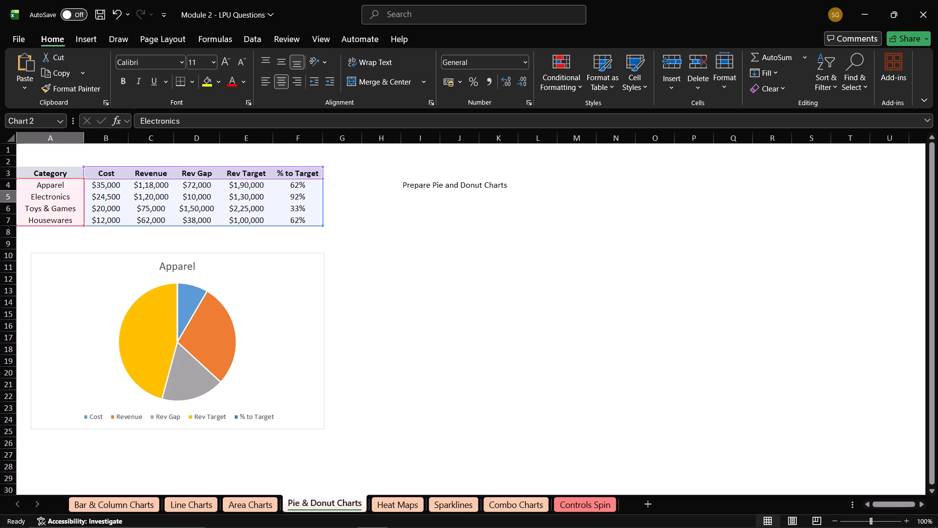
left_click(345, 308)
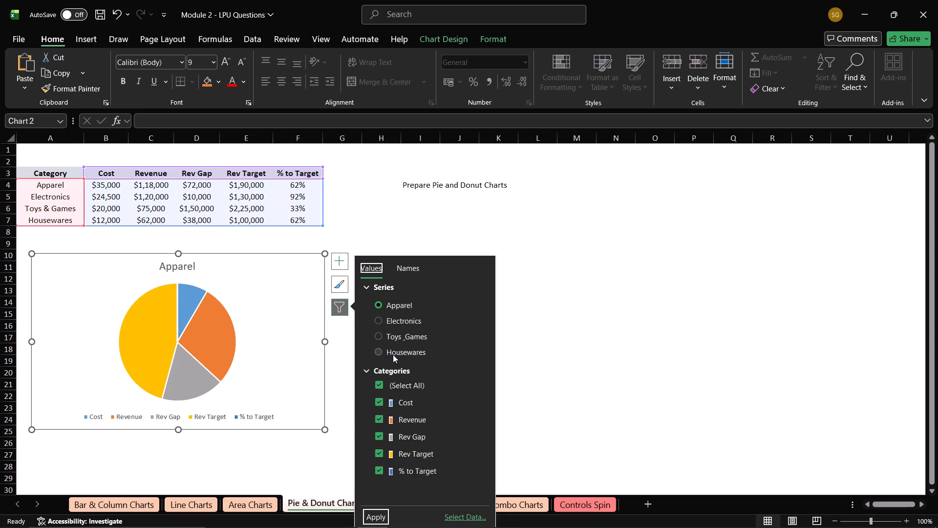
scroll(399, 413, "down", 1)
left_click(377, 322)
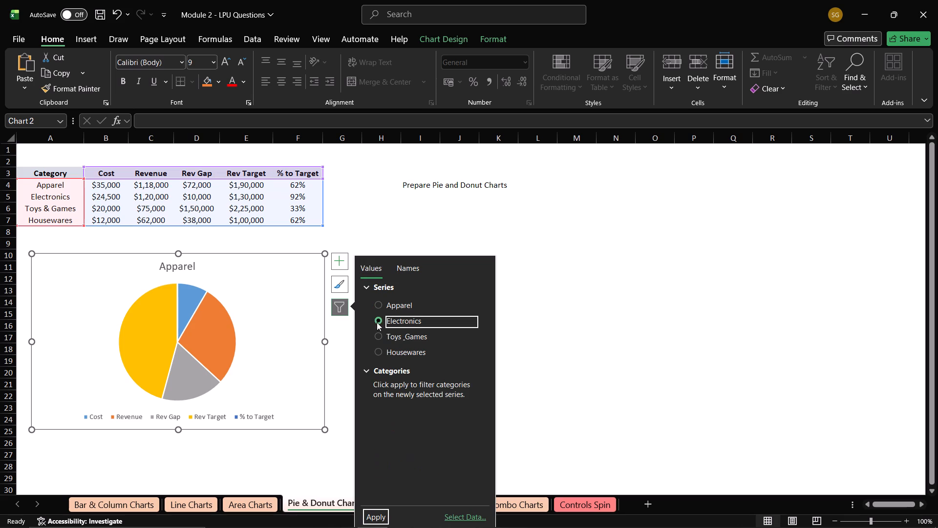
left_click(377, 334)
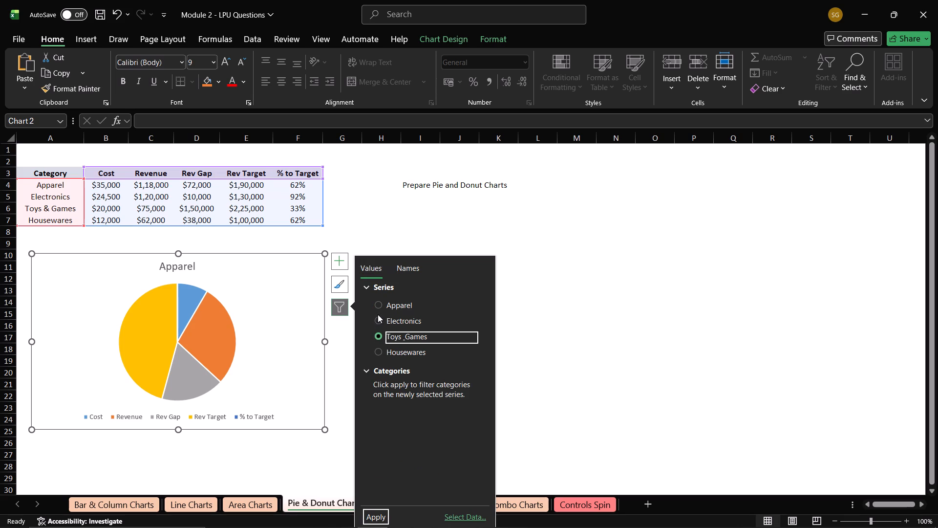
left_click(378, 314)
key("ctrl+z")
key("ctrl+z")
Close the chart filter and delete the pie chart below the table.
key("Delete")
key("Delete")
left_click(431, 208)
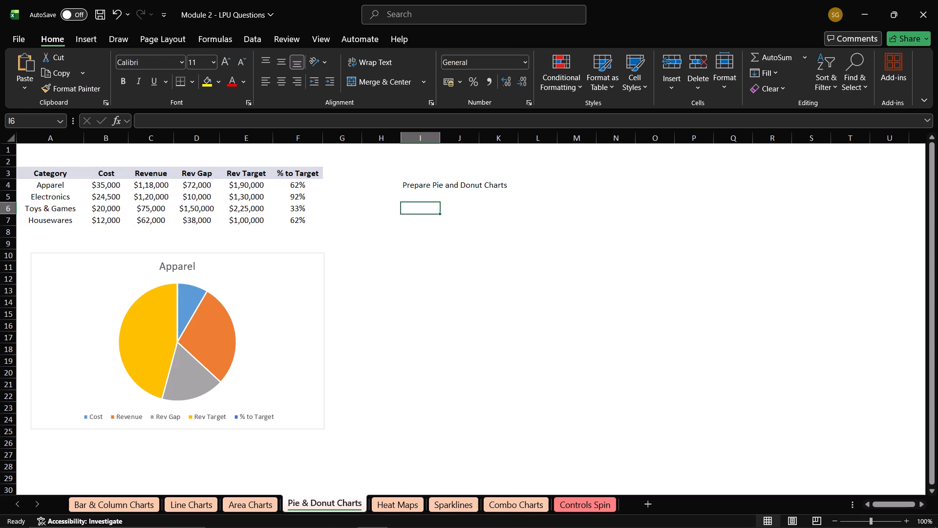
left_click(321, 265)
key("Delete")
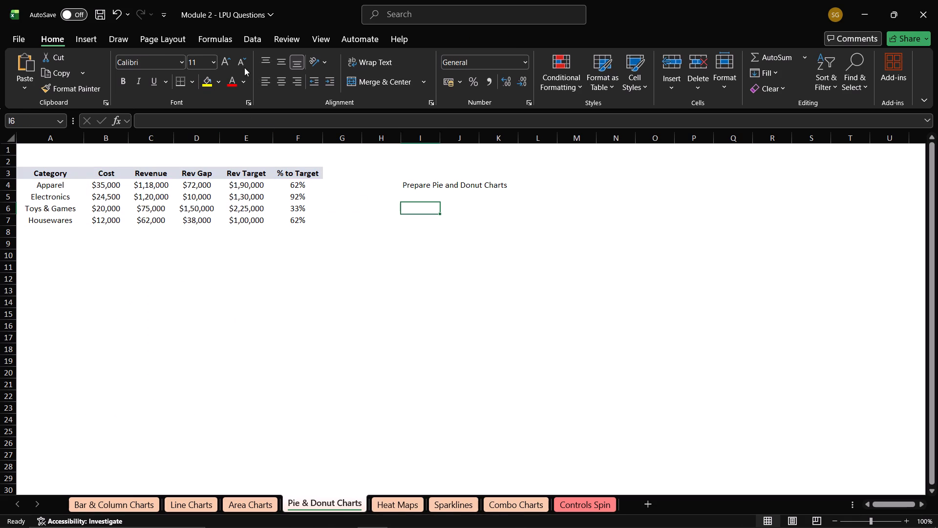
Insert a 2-D pie chart from the category table, starting from the Cost heading.
left_click(115, 176)
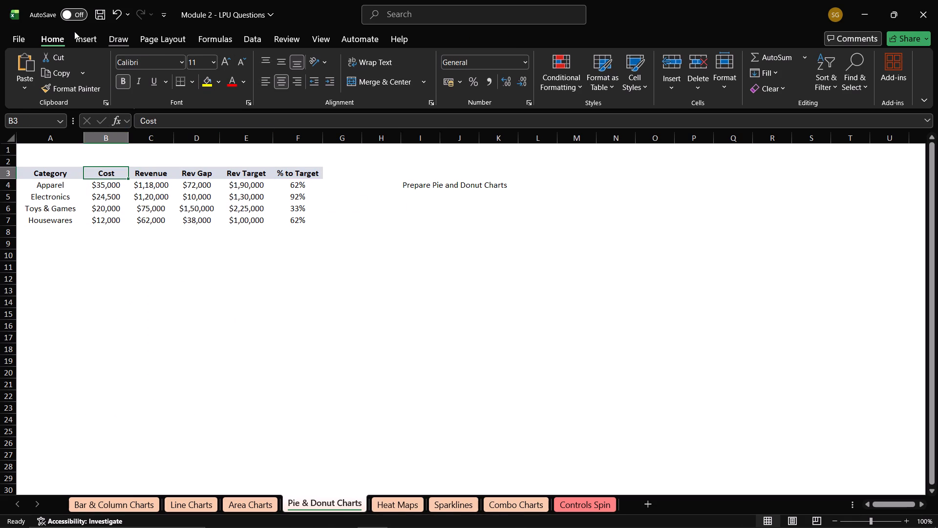
left_click(78, 30)
left_click(412, 88)
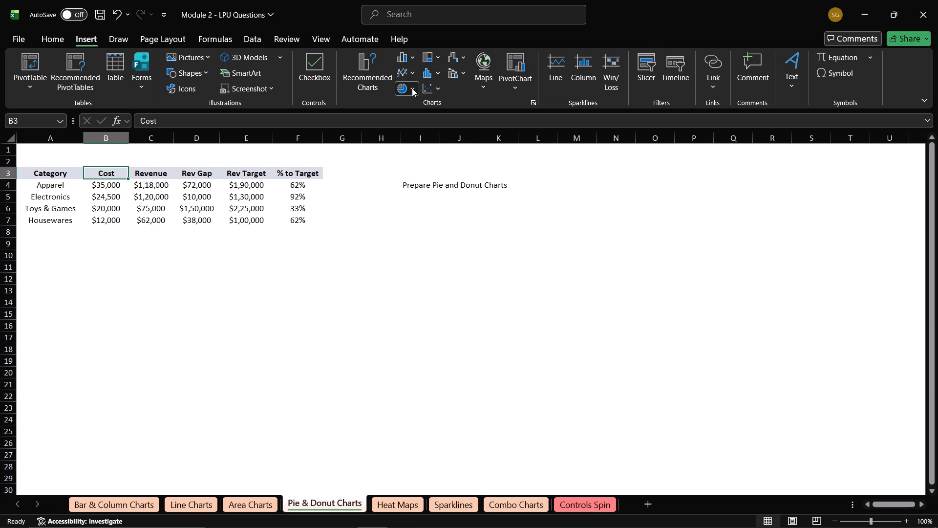
left_click(410, 128)
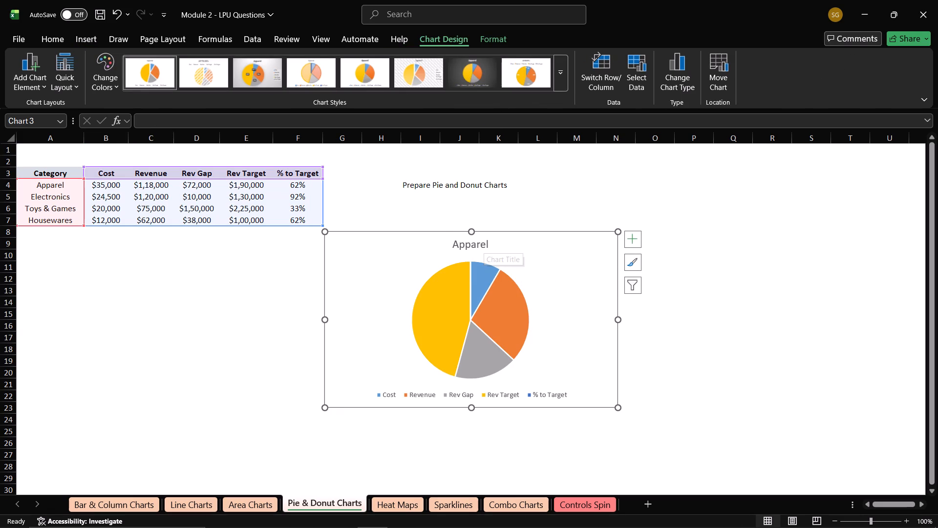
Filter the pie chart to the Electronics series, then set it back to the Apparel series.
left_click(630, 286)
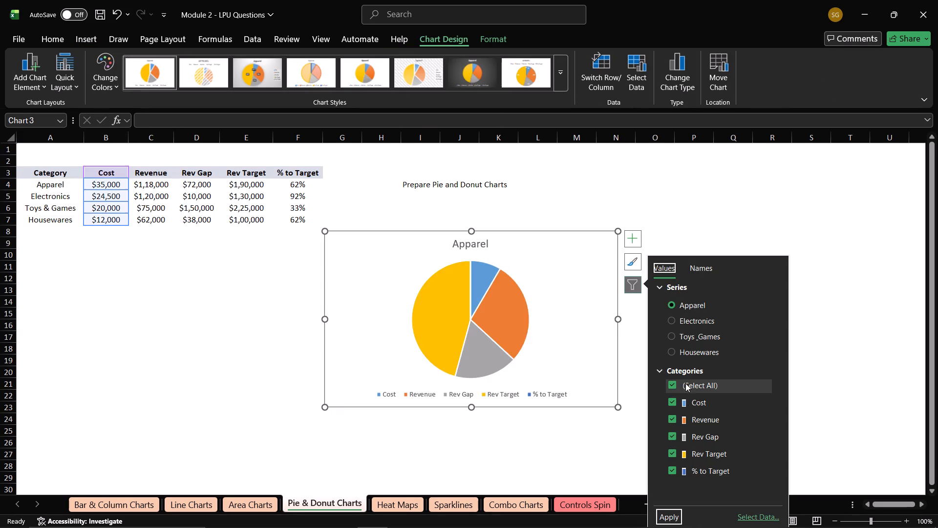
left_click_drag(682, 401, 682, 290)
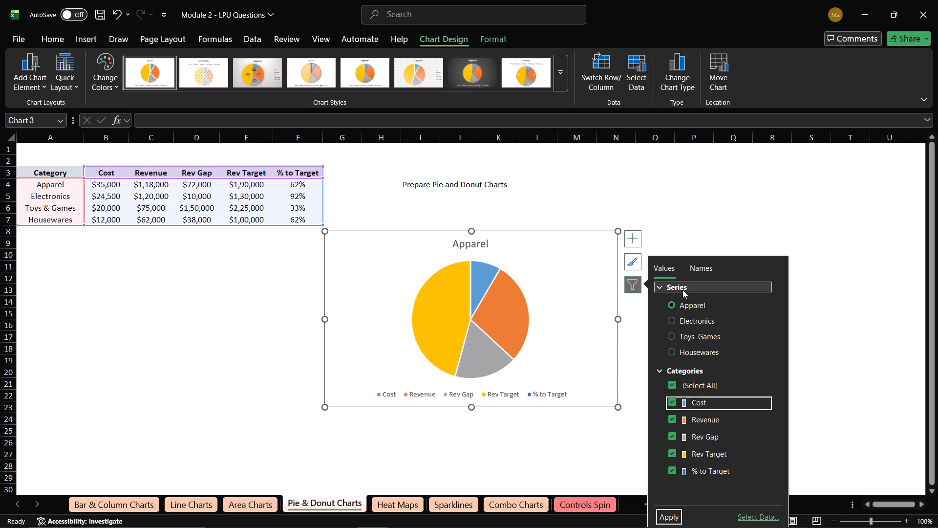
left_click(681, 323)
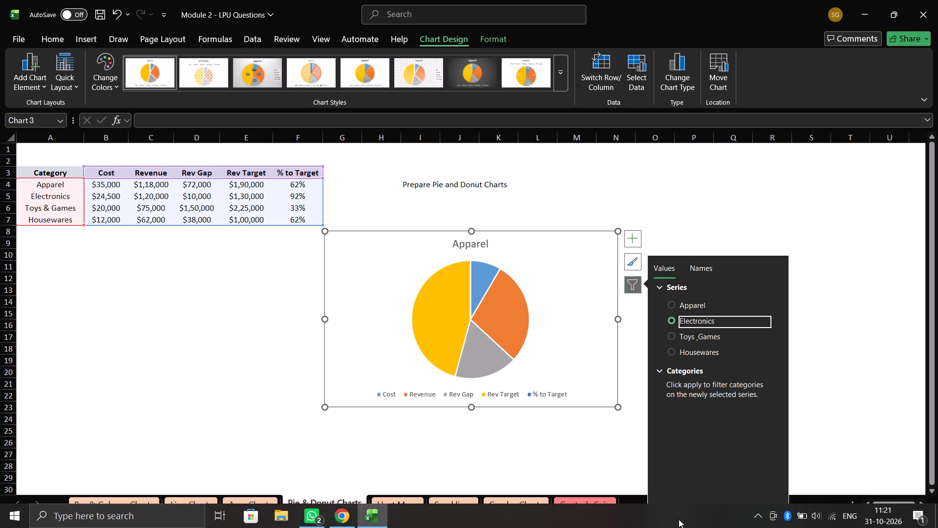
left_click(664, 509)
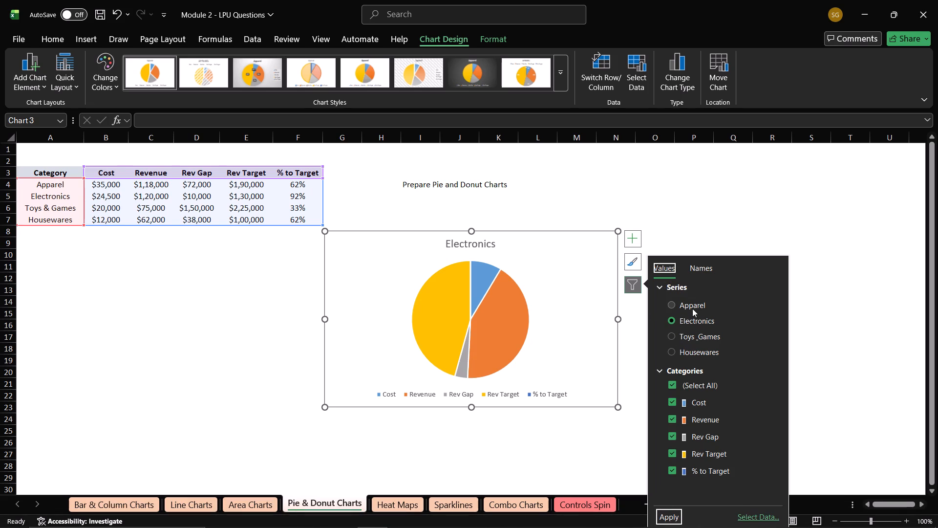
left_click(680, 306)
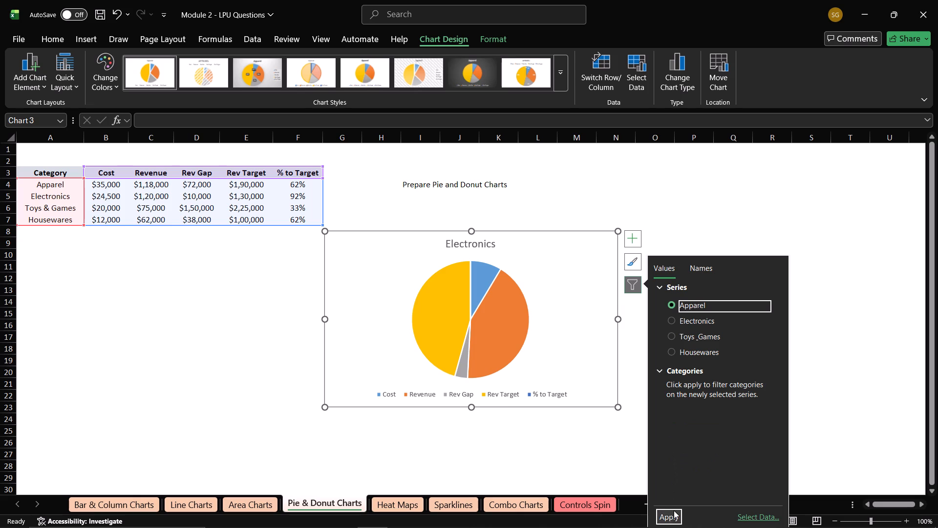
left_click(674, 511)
Move the Apparel pie chart just below the category table, with its top edge around row 9.
left_click_drag(544, 250, 537, 256)
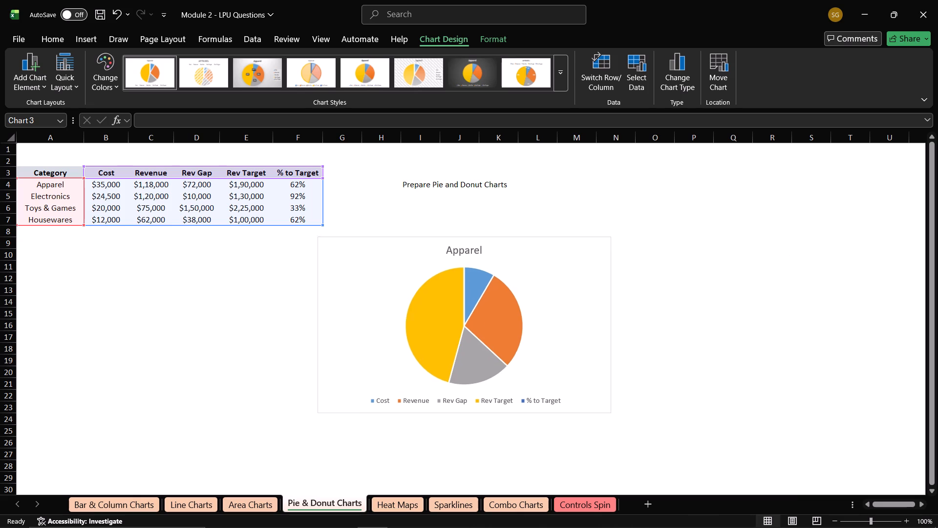
left_click_drag(537, 256, 285, 264)
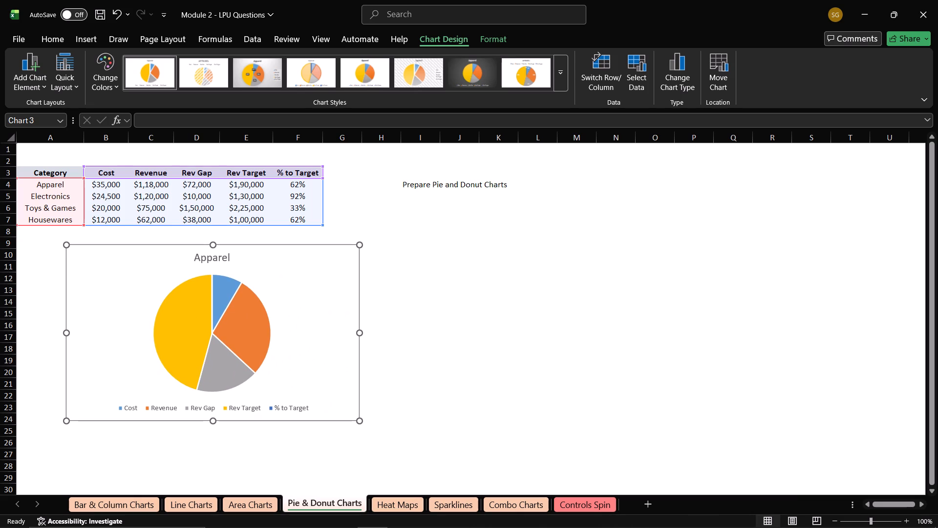
Delete the Apparel data series from the pie chart below the category table.
left_click(366, 299)
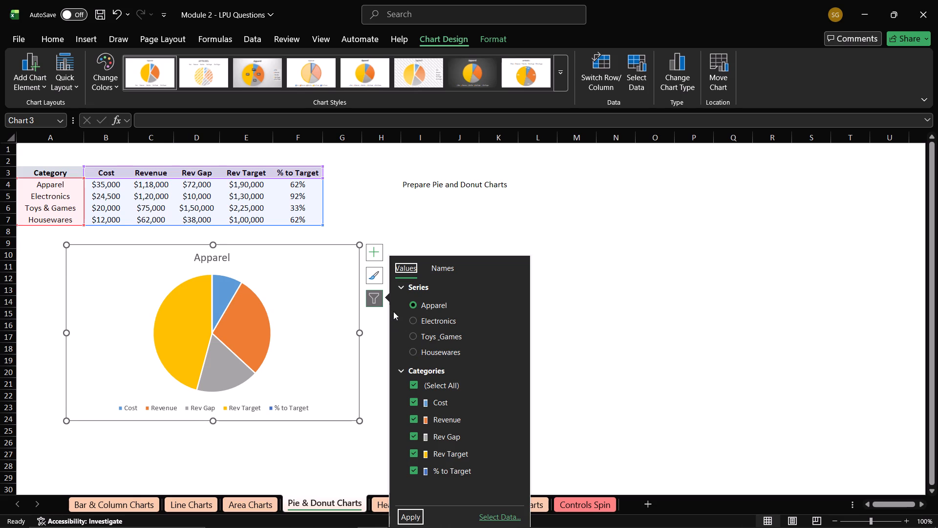
key("Delete")
left_click(392, 220)
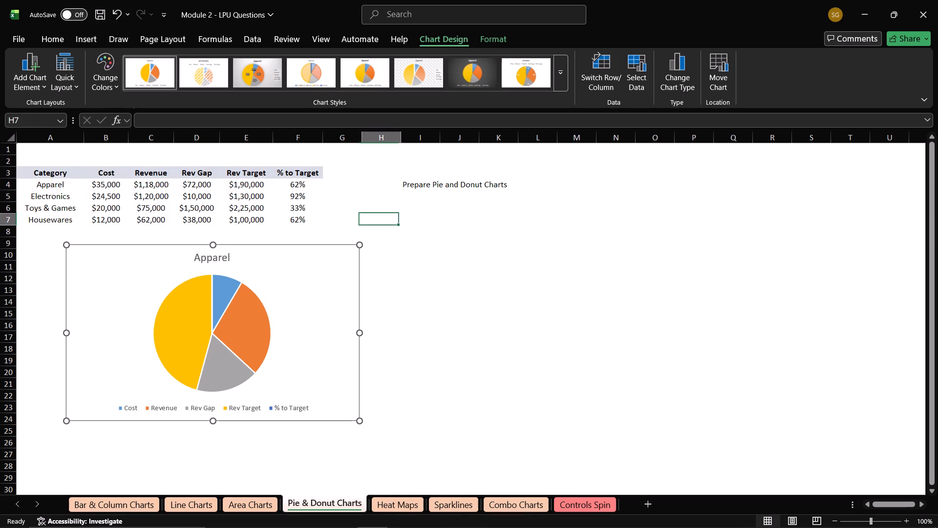
left_click(260, 314)
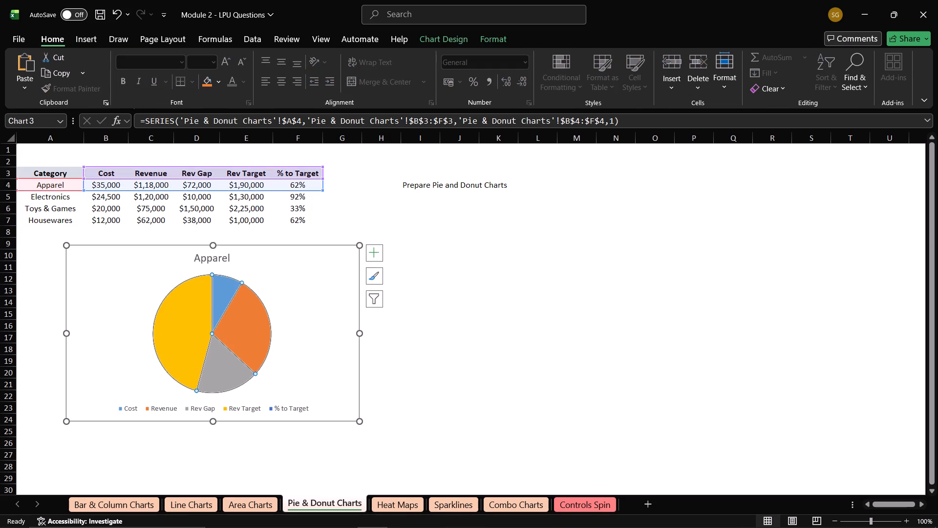
key("Delete")
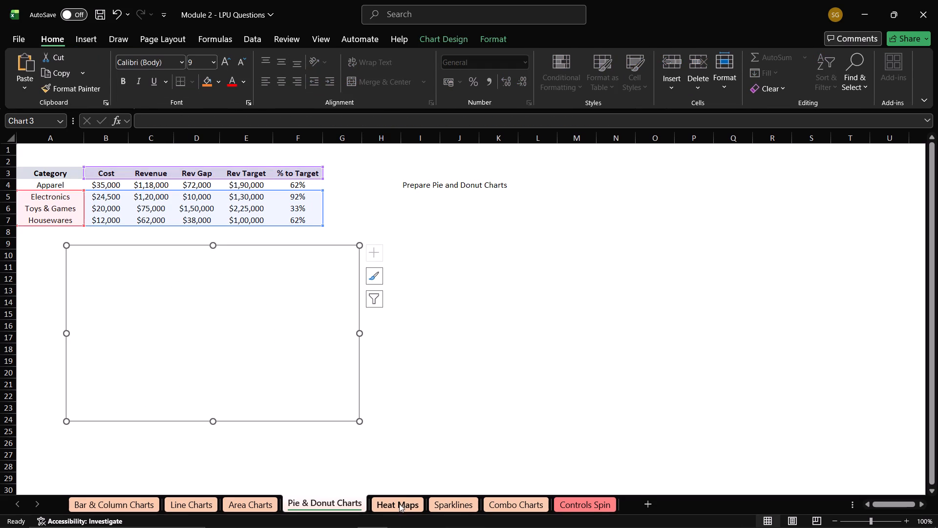
On the Heat Maps sheet, insert a treemap chart from the Average High Temperature table, starting from the Anchorage cell.
left_click(399, 508)
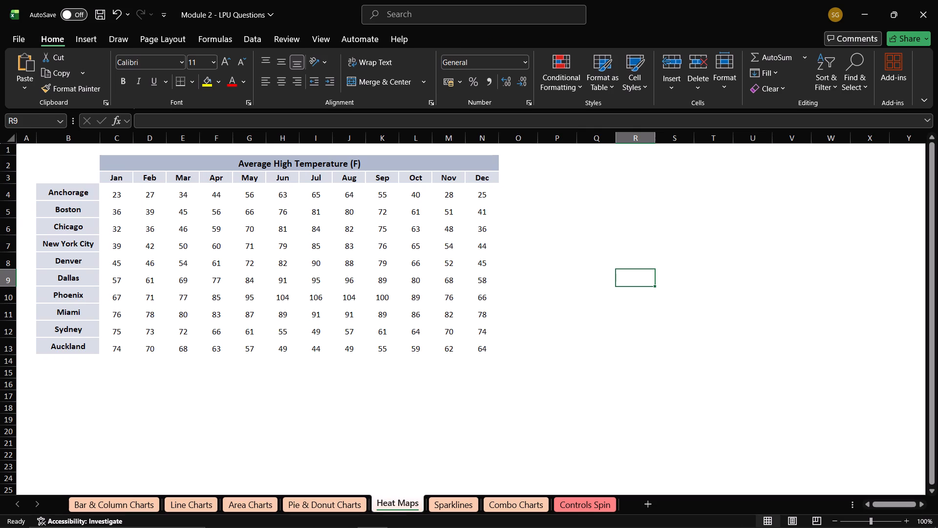
left_click(87, 192)
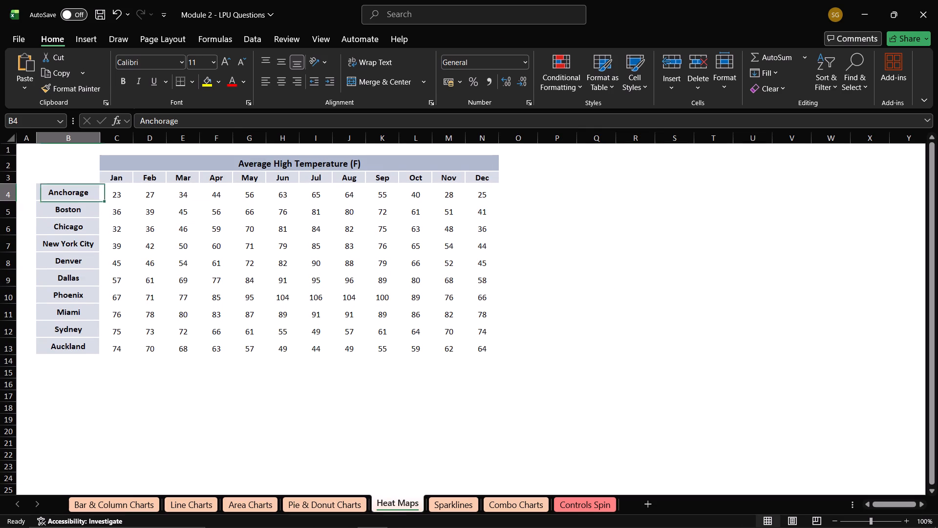
left_click(94, 35)
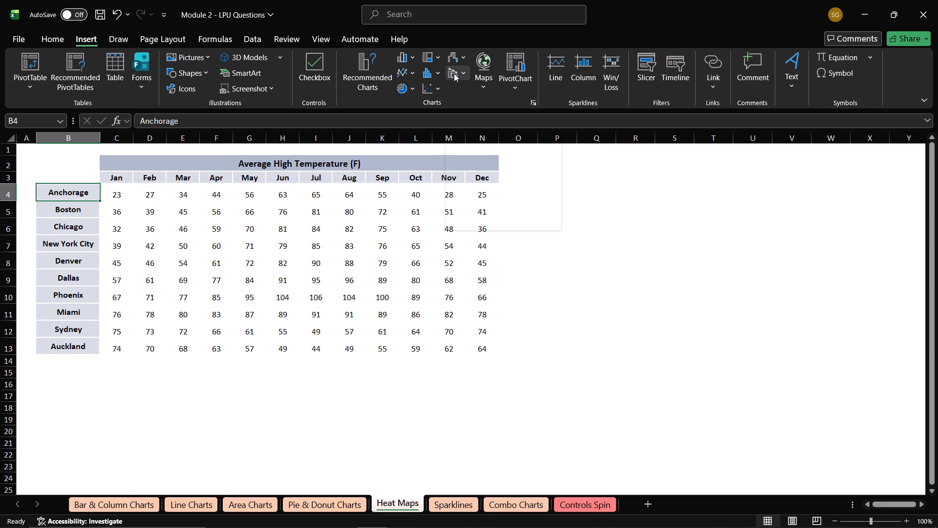
left_click(426, 56)
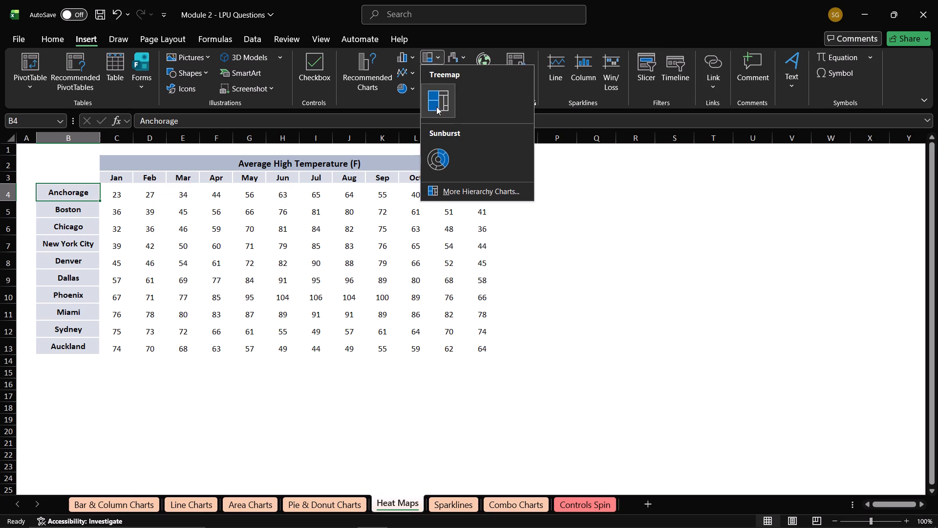
left_click(436, 107)
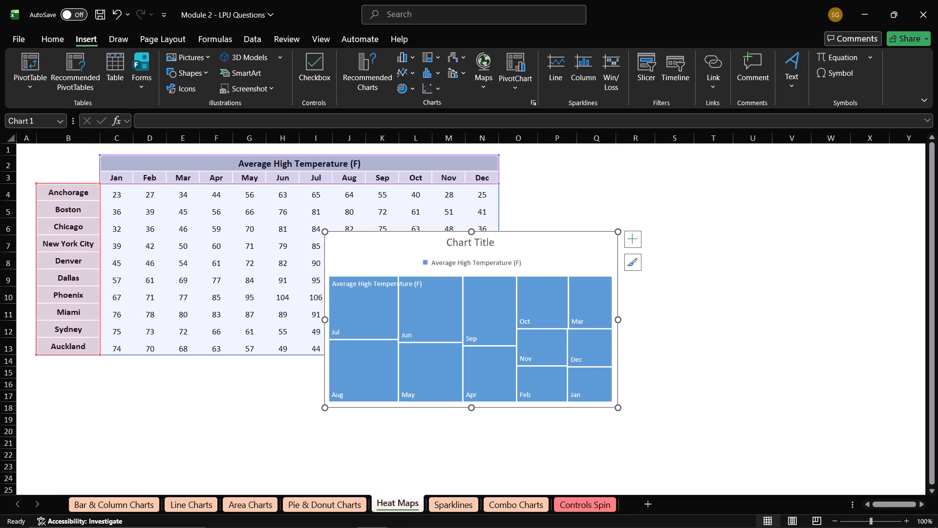
Enlarge the treemap and place it beside the temperature table, spanning about columns O to X and rows 1 to 17.
left_click_drag(619, 405, 708, 476)
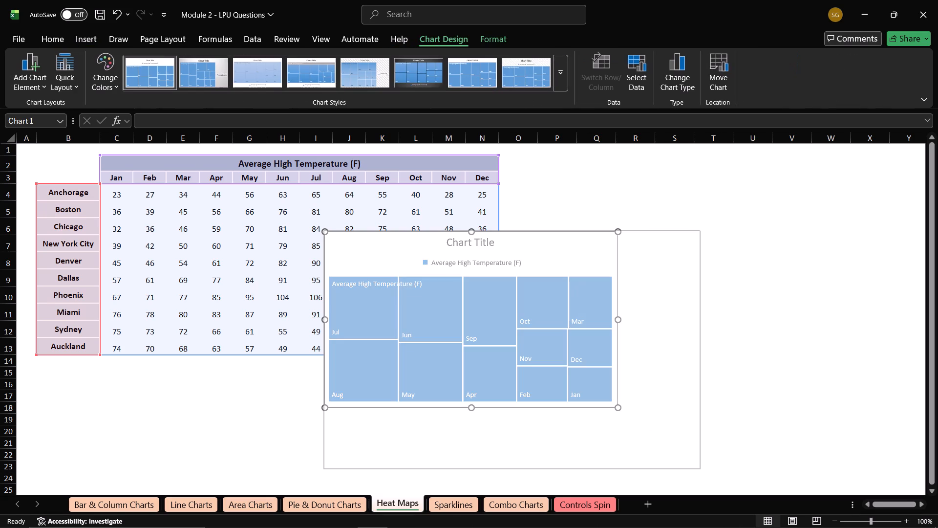
left_click_drag(708, 476, 720, 480)
left_click_drag(644, 258, 828, 177)
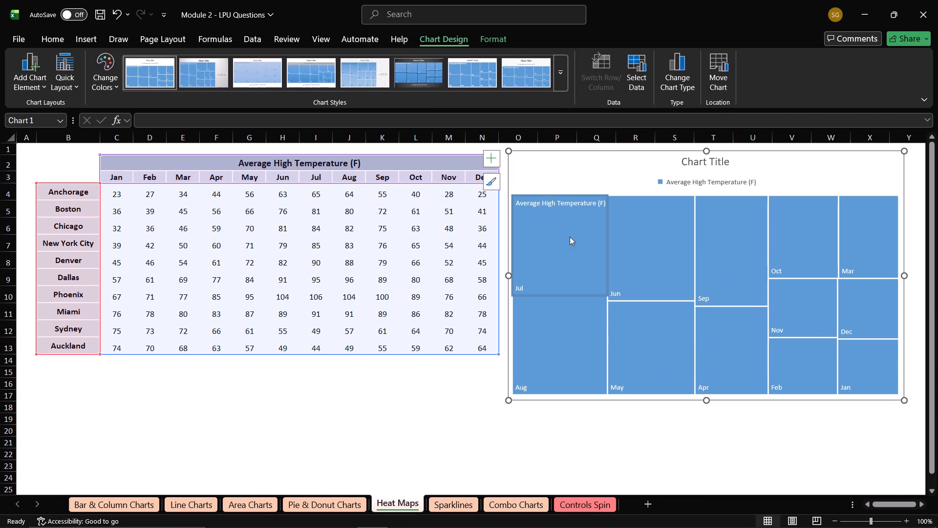
Inspect individual month tiles in the treemap, including June, August and September, and leave the chart deselected.
left_click(570, 237)
left_click(642, 266)
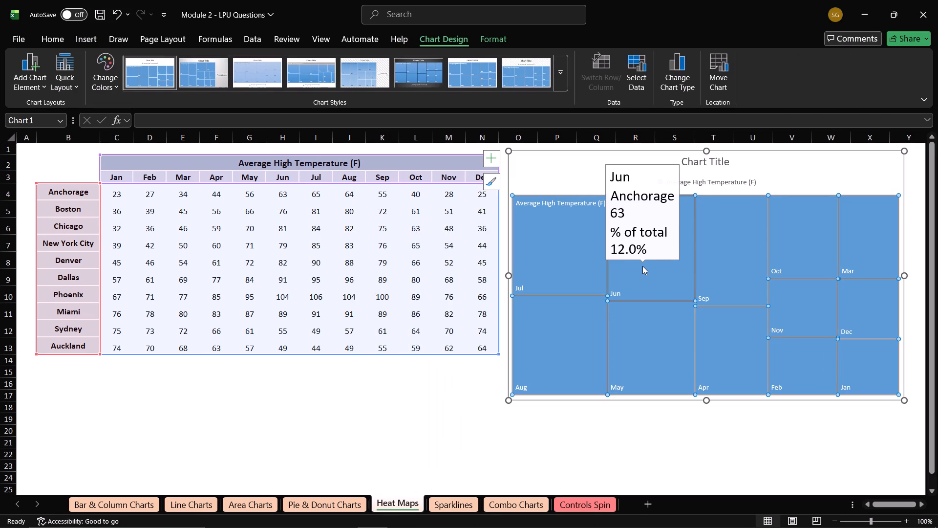
left_click(635, 350)
left_click(602, 345)
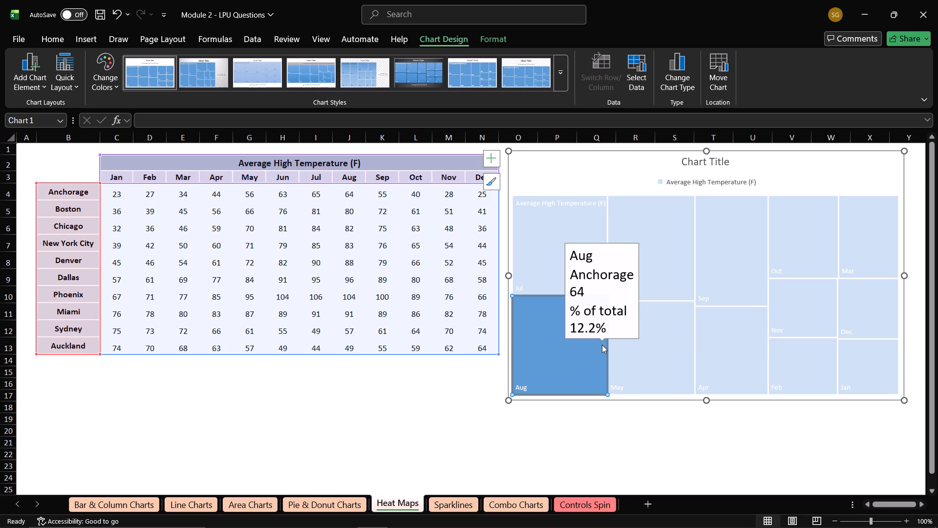
left_click(717, 277)
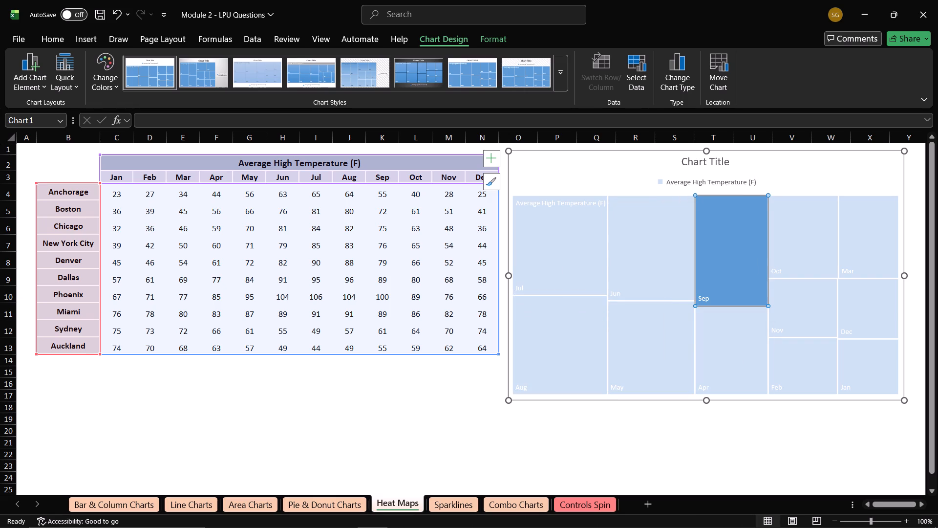
left_click(711, 438)
Open the Sparklines sheet.
left_click(454, 505)
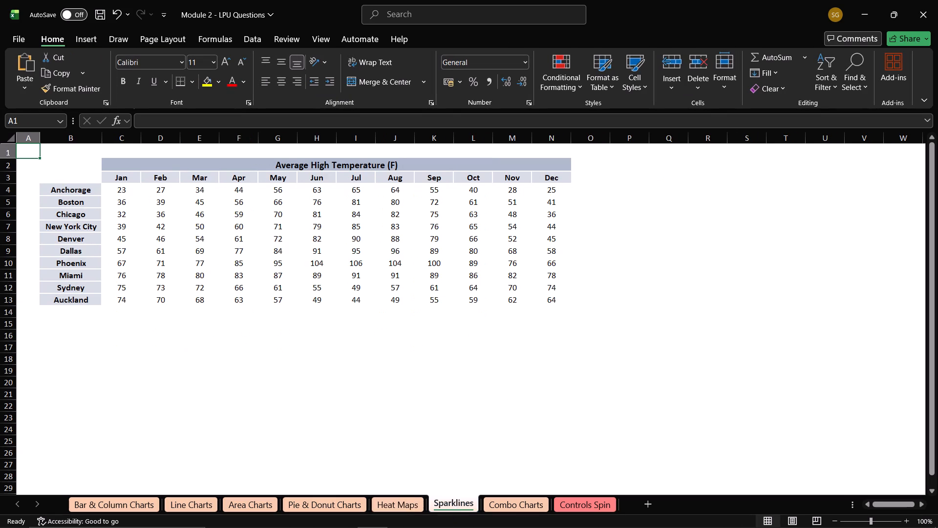
Begin inserting sparklines for the Average High Temperature data, starting from Anchorage's January cell C4.
left_click(118, 195)
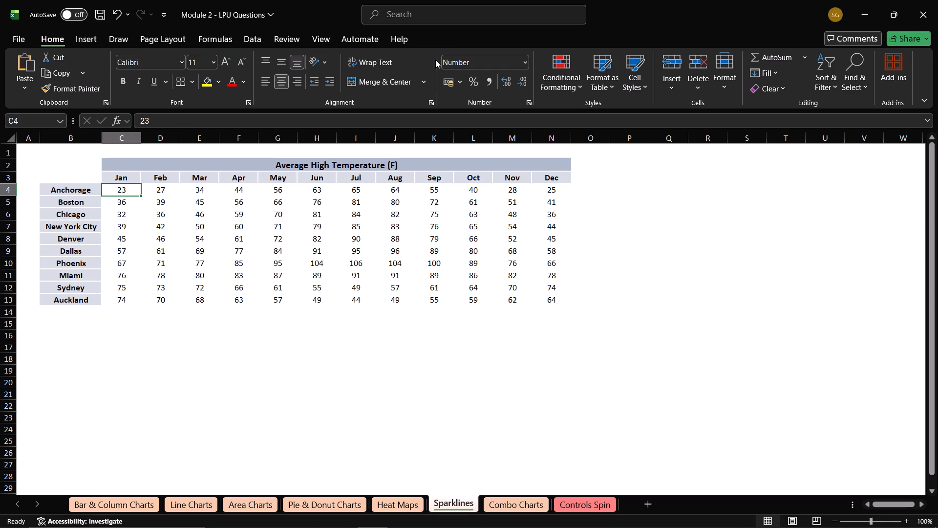
left_click(93, 39)
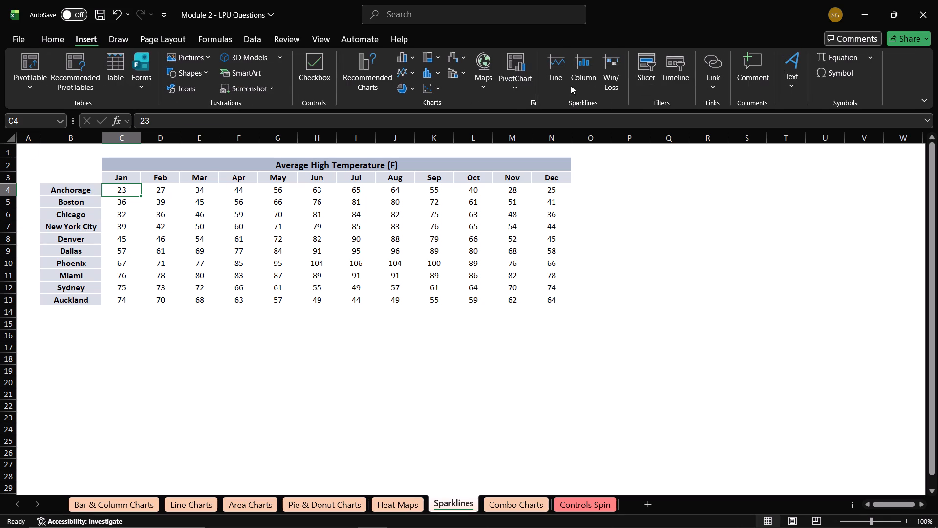
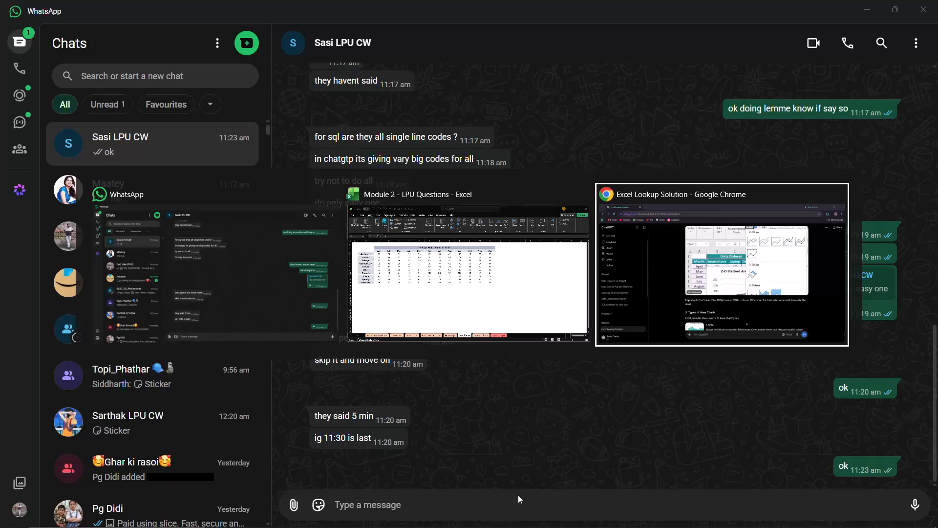
In the ChatGPT conversation in Chrome, review the area chart instructions, the chart types and when to use each.
scroll(464, 399, "down", 1)
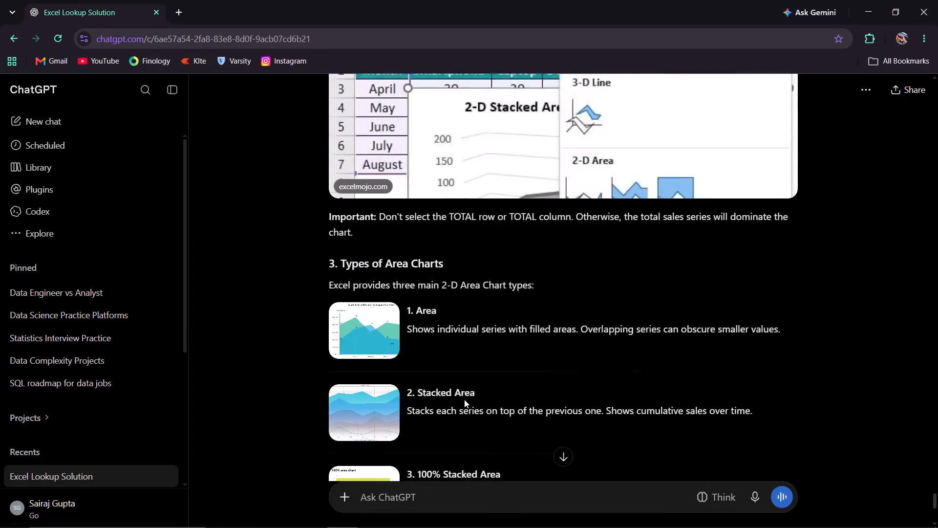
scroll(464, 399, "down", 3)
scroll(464, 399, "up", 1)
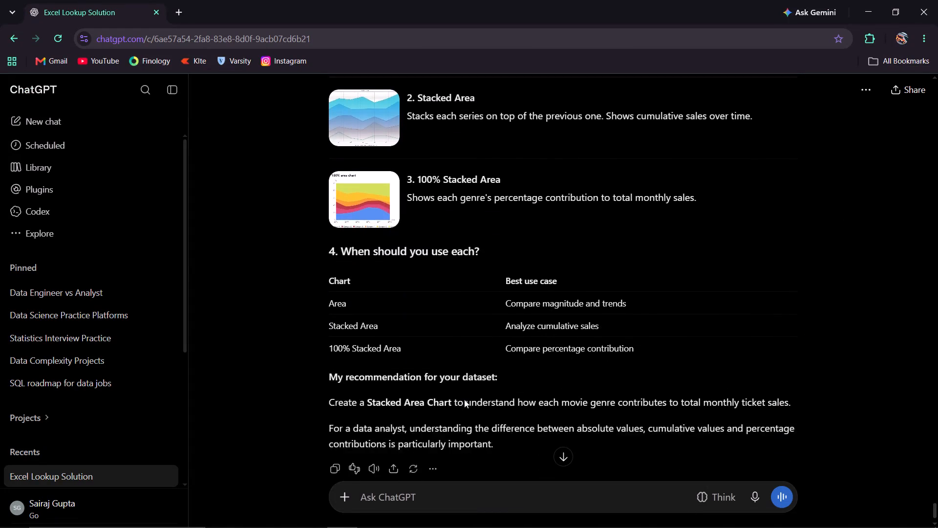
scroll(464, 399, "up", 3)
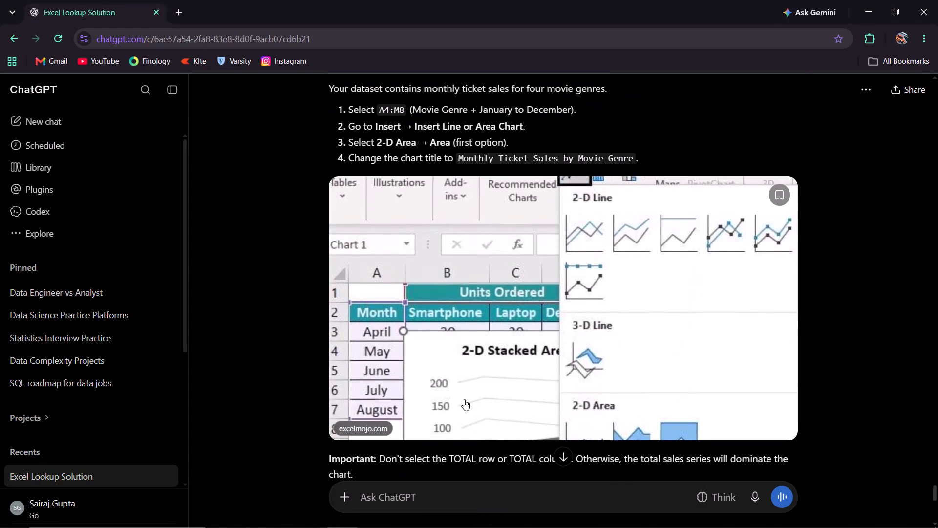
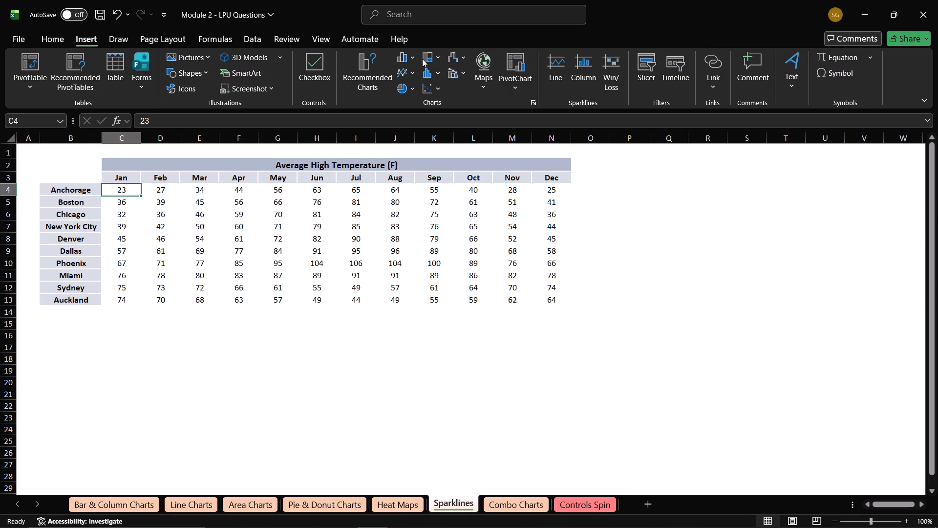
In Excel, insert a basic line chart of the Average High Temperature table on the Sparklines sheet, with the cities as series.
left_click(414, 76)
scroll(480, 233, "down", 2)
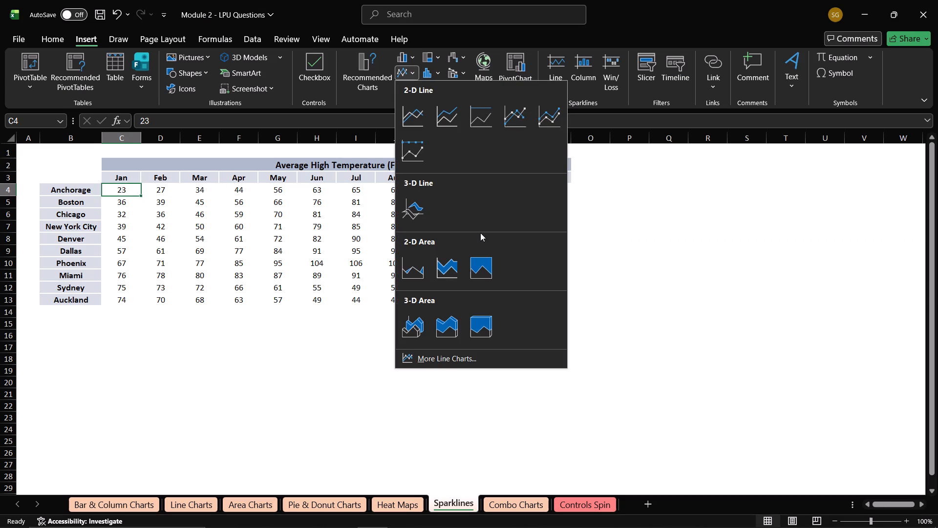
scroll(480, 233, "down", 1)
scroll(473, 134, "up", 3)
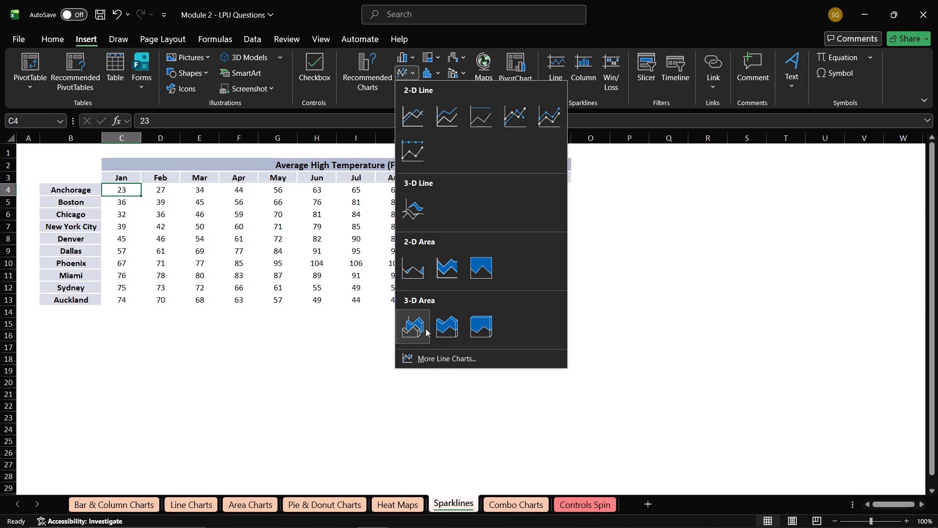
left_click(427, 357)
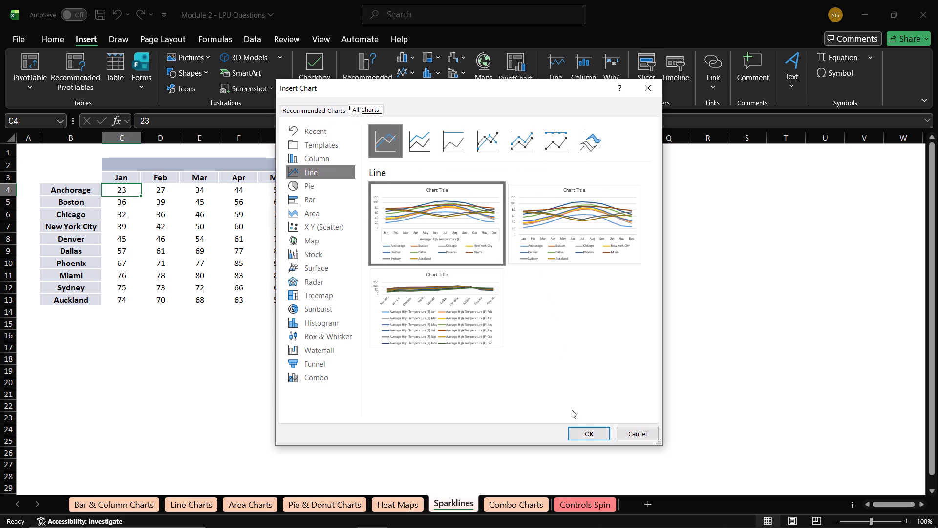
left_click(576, 434)
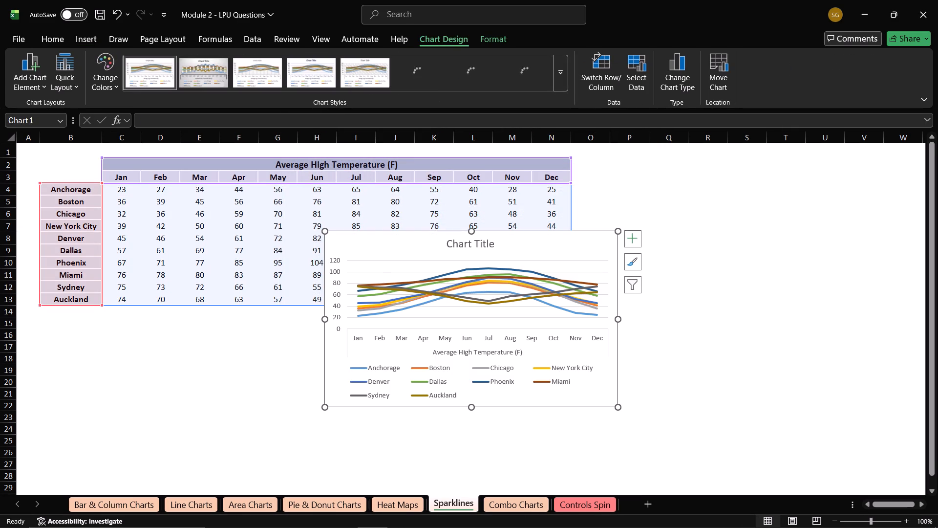
Place the line chart below the temperature table and widen it to span about columns D to N and rows 14 to 29.
left_click_drag(539, 242, 379, 323)
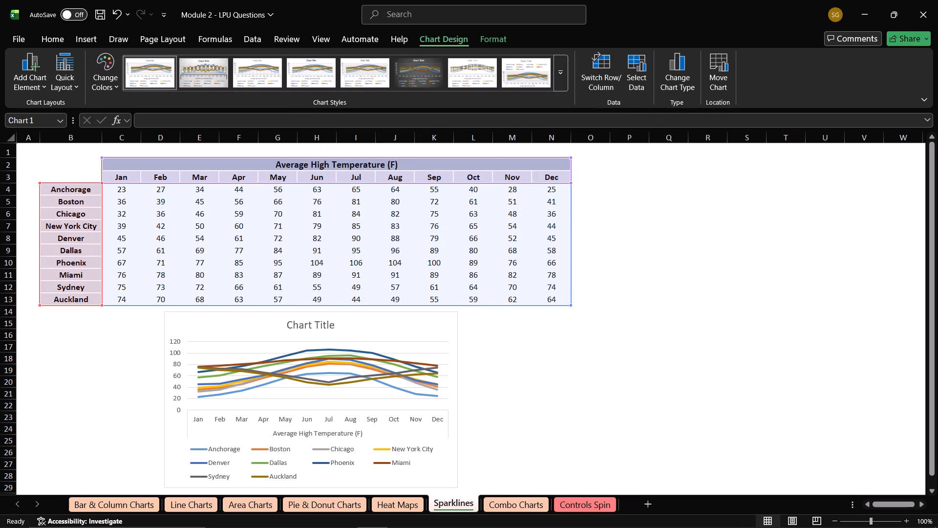
left_click_drag(379, 323, 380, 323)
left_click_drag(460, 403, 589, 410)
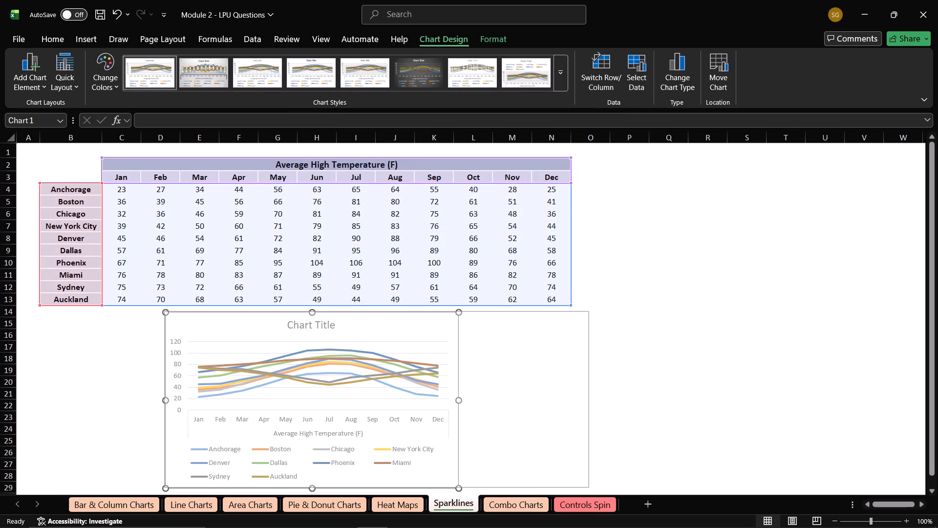
left_click_drag(589, 410, 571, 410)
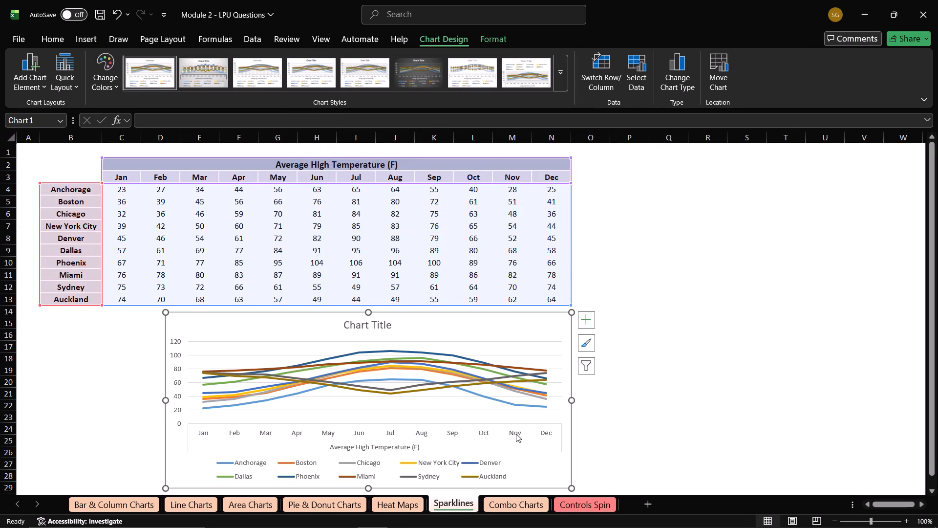
View the Combo Charts sheet and the Controls Spin sheet.
left_click(527, 503)
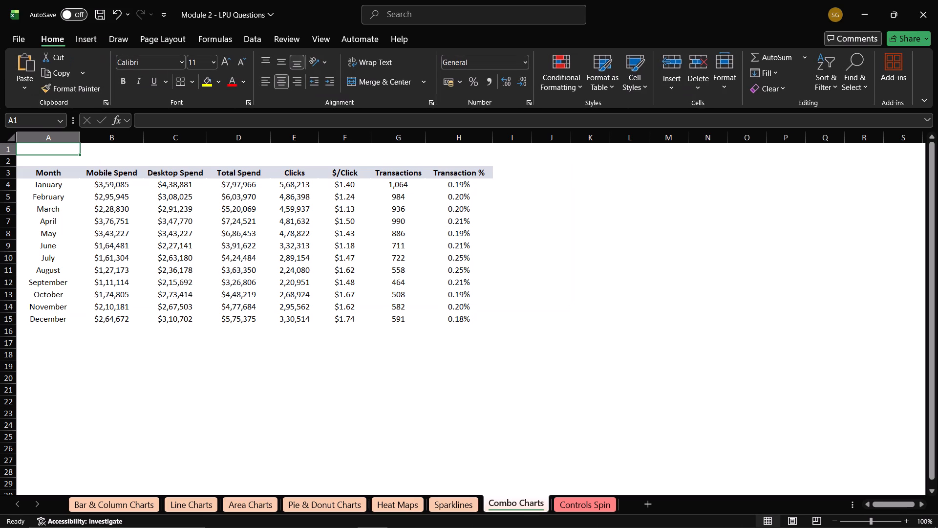
left_click(573, 507)
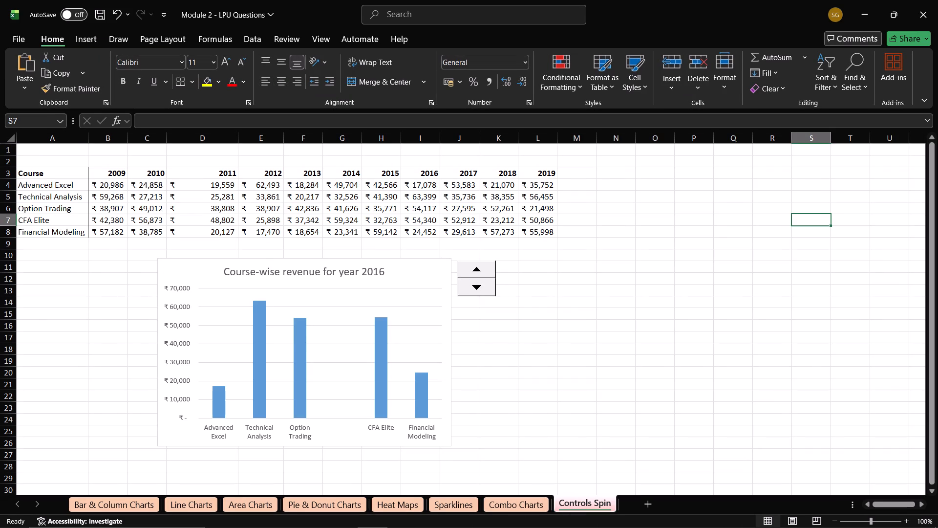
Save the Module 2 - LPU Questions workbook.
key("ctrl+s")
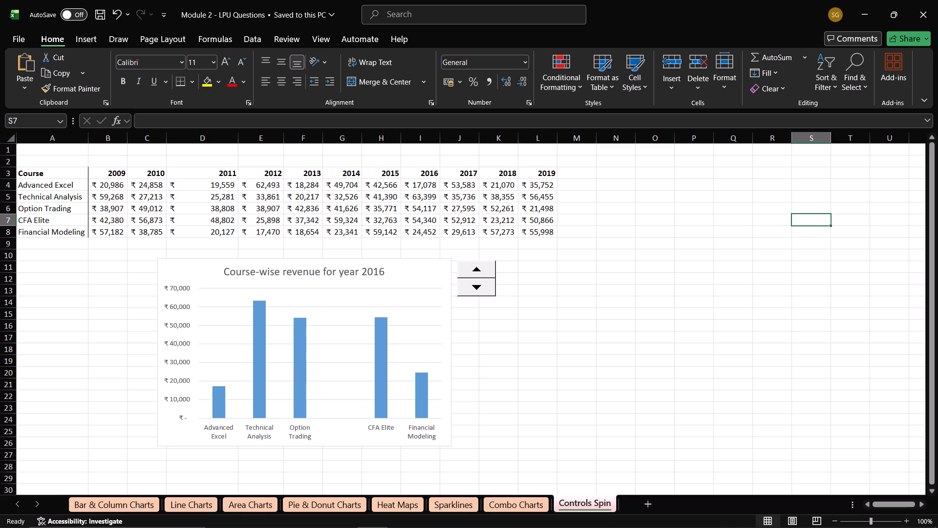
Start saving a copy of the Module 2 - LPU Questions workbook with Save As.
key("ctrl+shift+s")
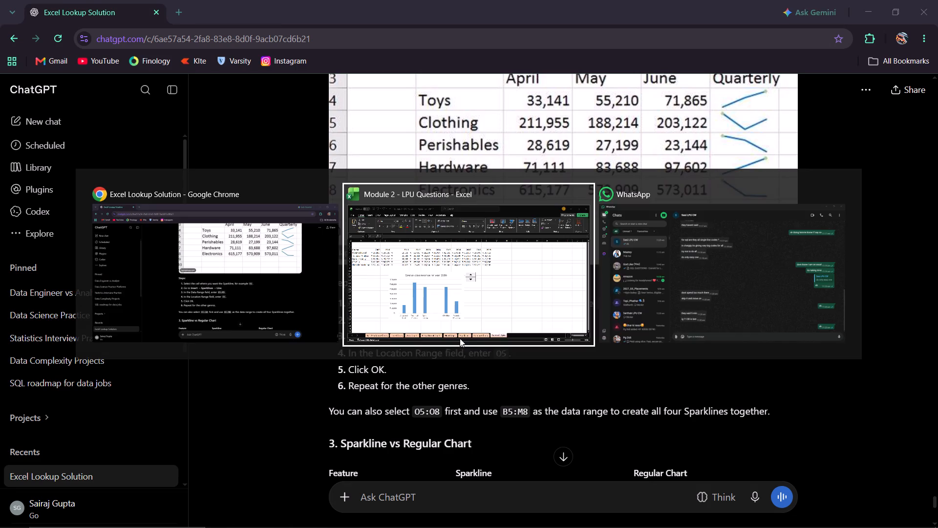
left_click(19, 36)
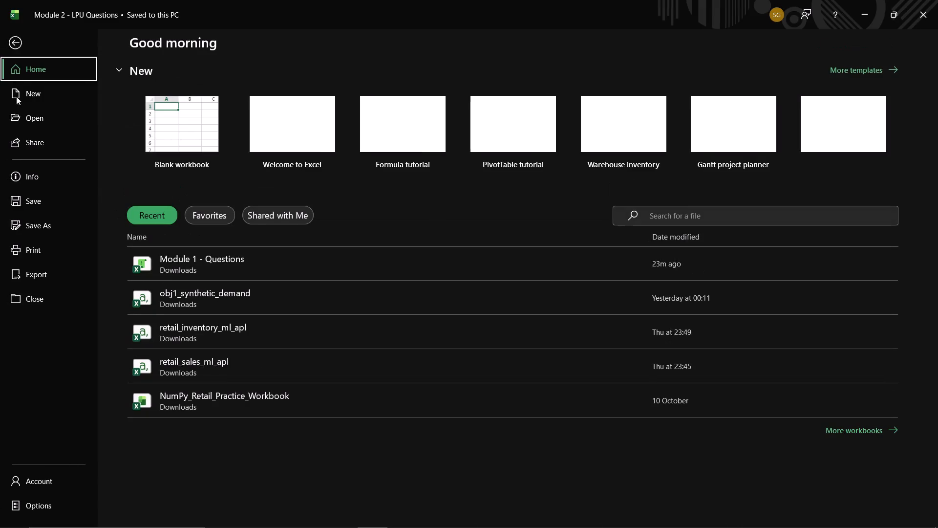
left_click(26, 220)
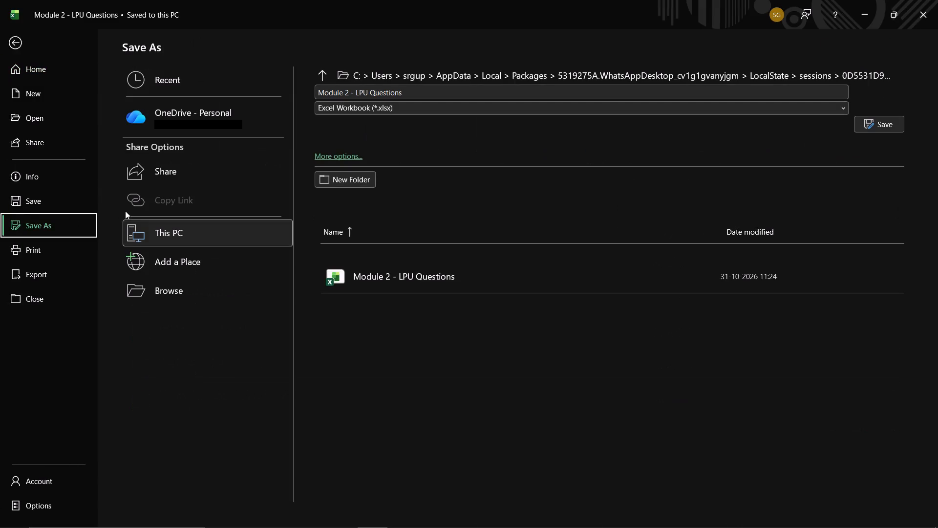
Save a copy of the workbook in the Downloads folder as Module 2 - LPU Questions, in Excel Workbook format.
left_click(241, 286)
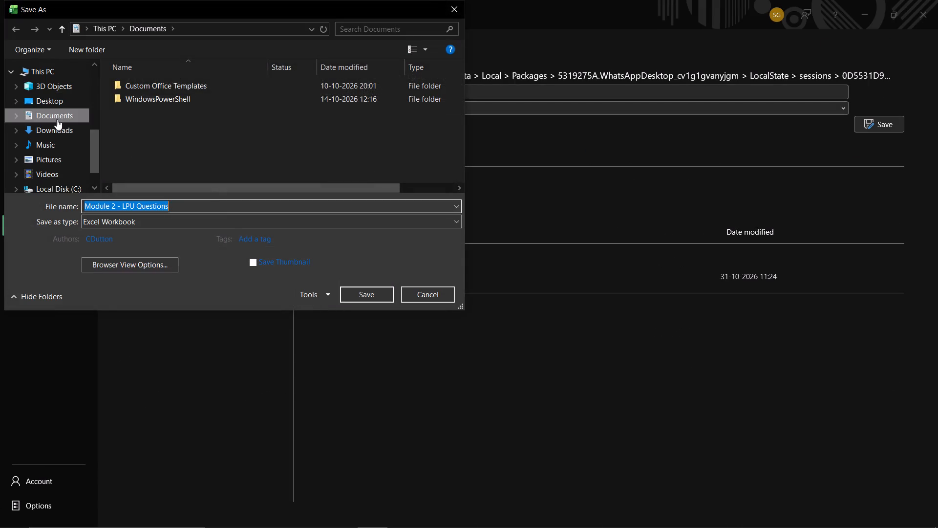
left_click(59, 131)
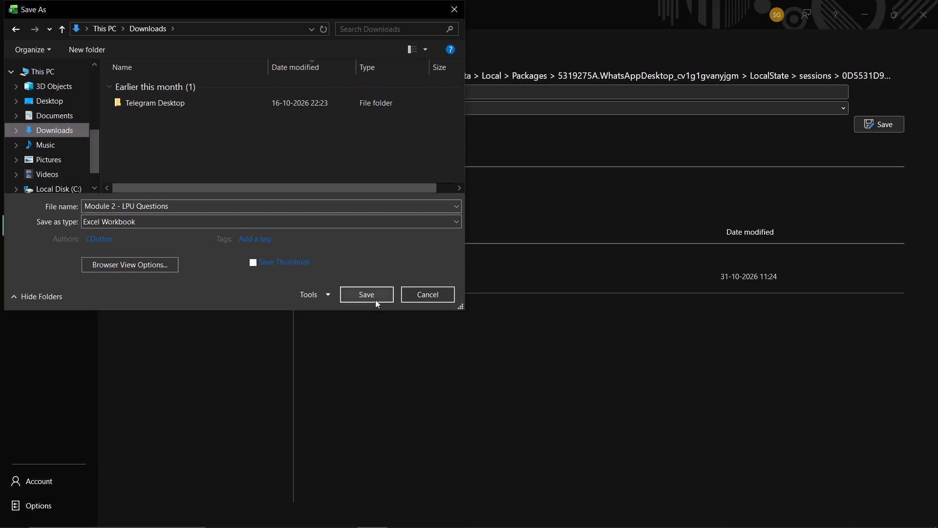
left_click(371, 295)
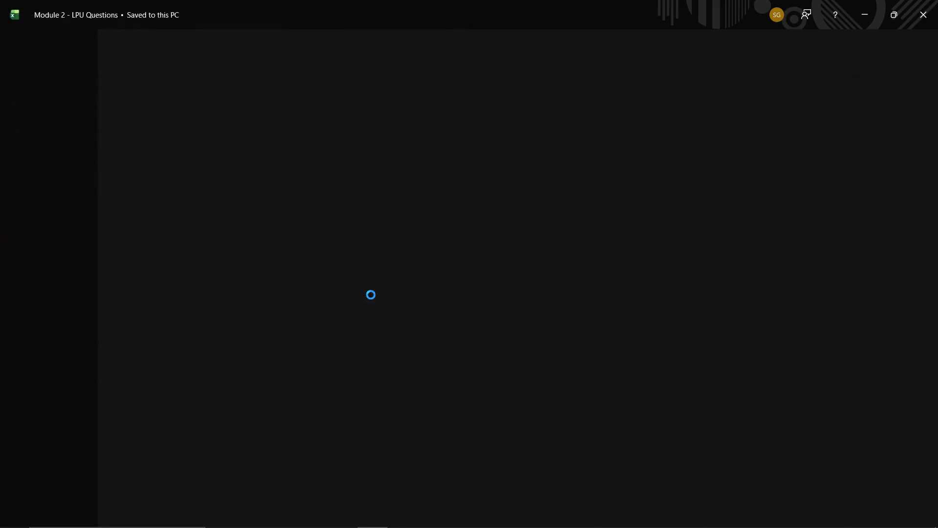
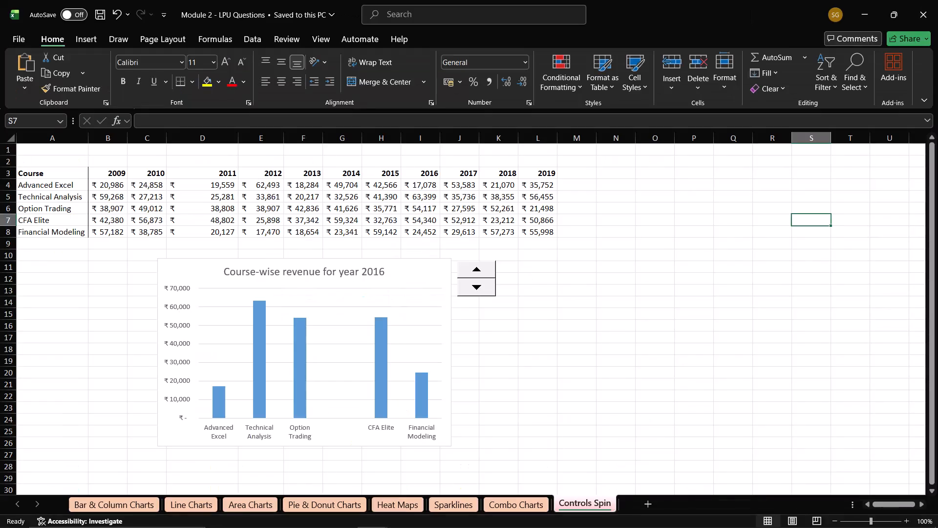
Close the Module 2 - LPU Questions workbook.
left_click(937, 0)
Examine the Raw Data, Reports and Charts sheets of the Module 3 - LPU Raw Data and Sample Report workbook.
scroll(654, 228, "up", 1)
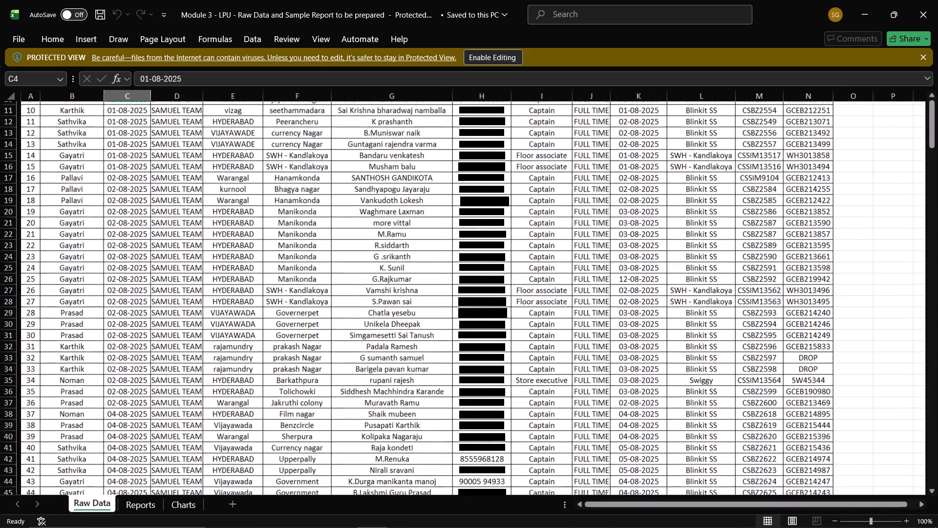
scroll(654, 228, "up", 2)
scroll(654, 228, "down", 6)
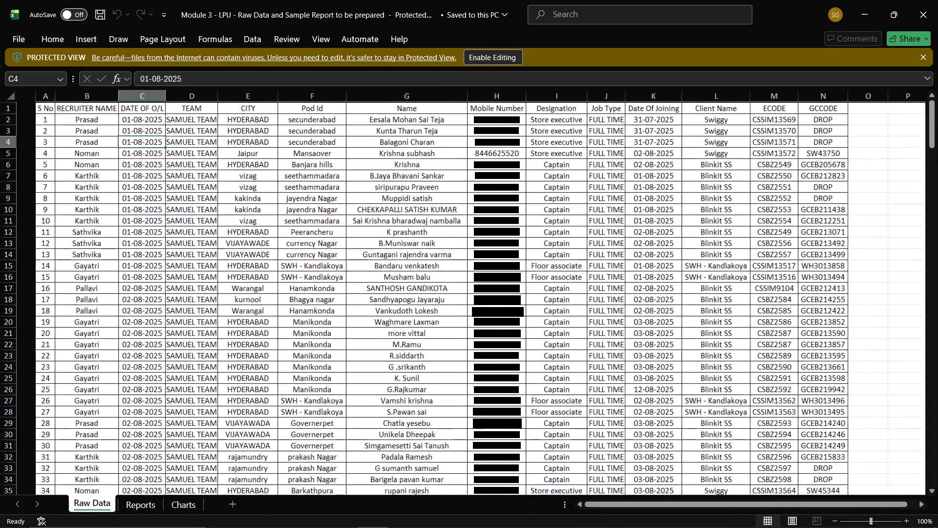
scroll(654, 228, "down", 4)
scroll(654, 228, "up", 4)
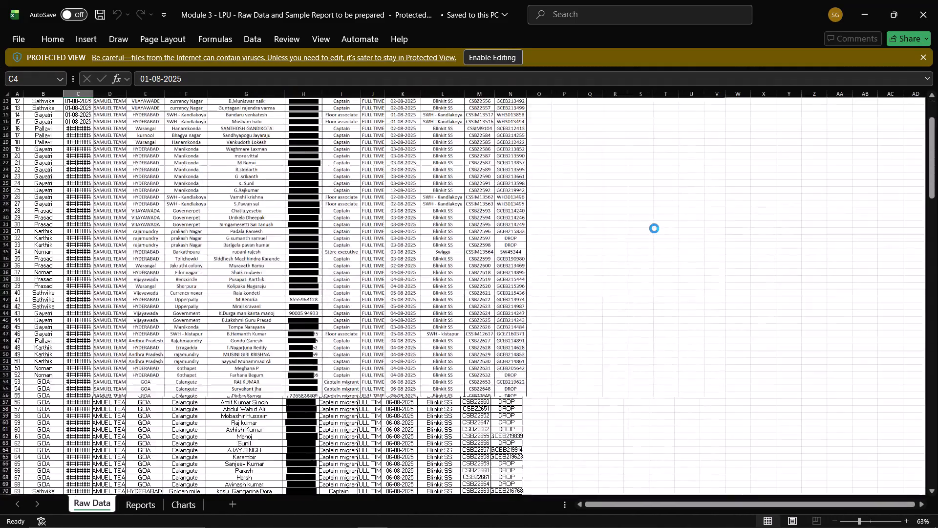
left_click(145, 499)
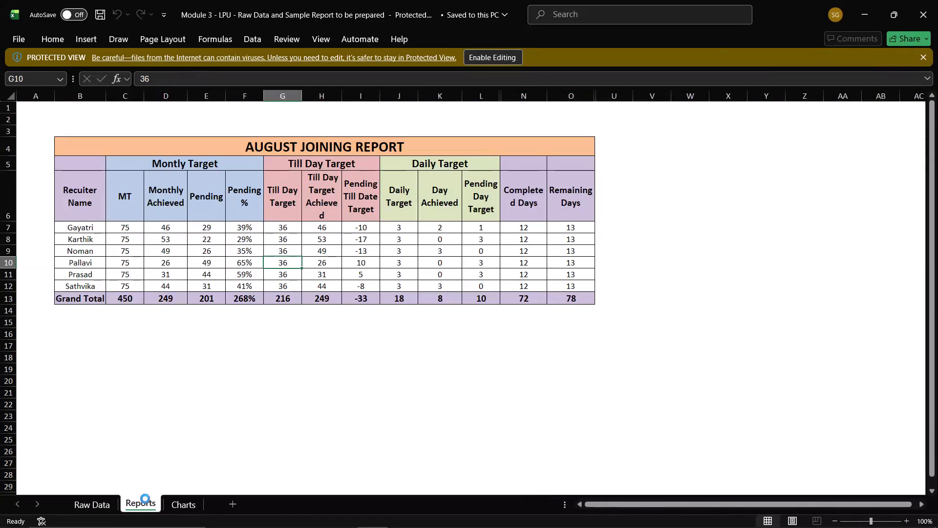
left_click(171, 509)
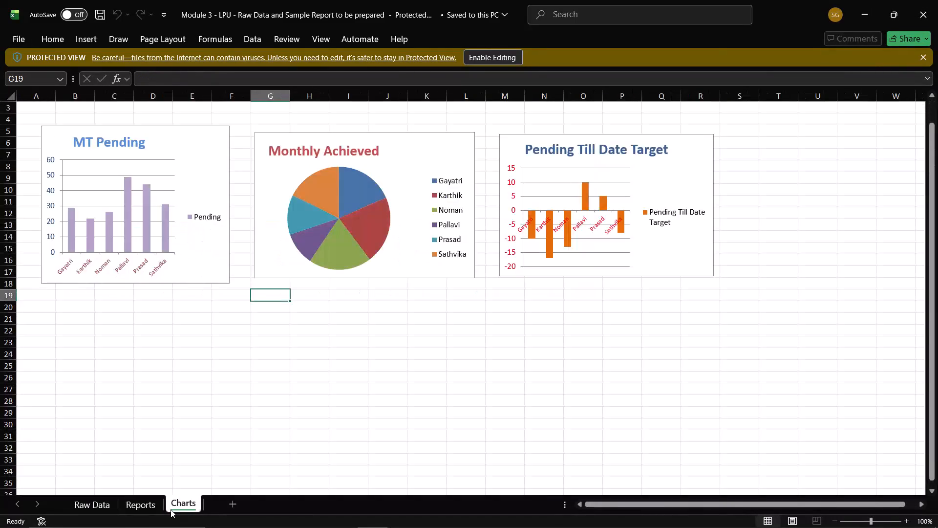
scroll(195, 394, "up", 2)
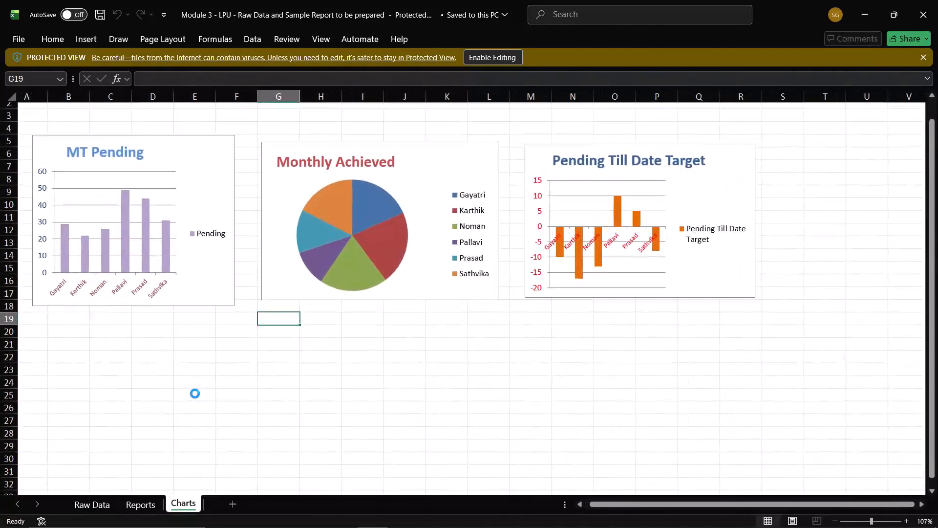
scroll(195, 394, "up", 1)
Enable editing for the protected Module 3 workbook.
left_click(490, 58)
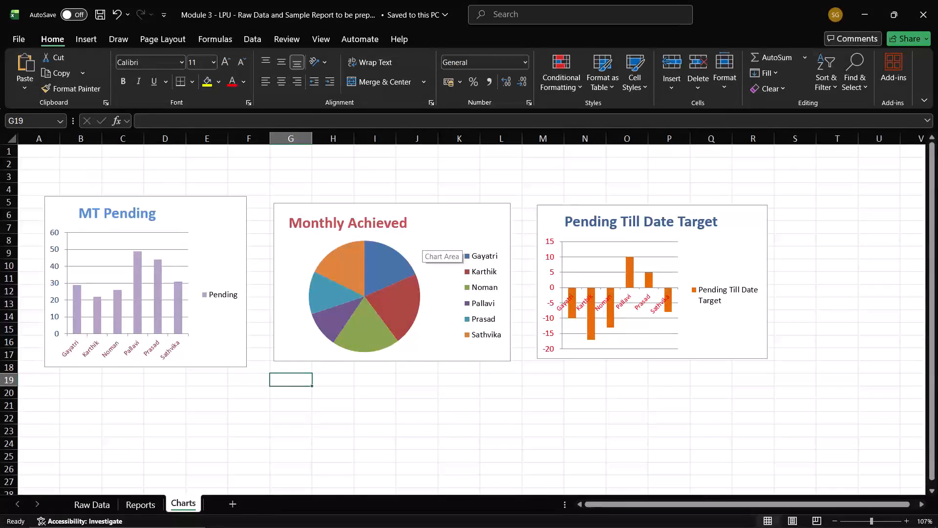
Review the Reports and Raw Data sheets of the Module 3 workbook, ending on the August Joining Report table.
left_click(145, 508)
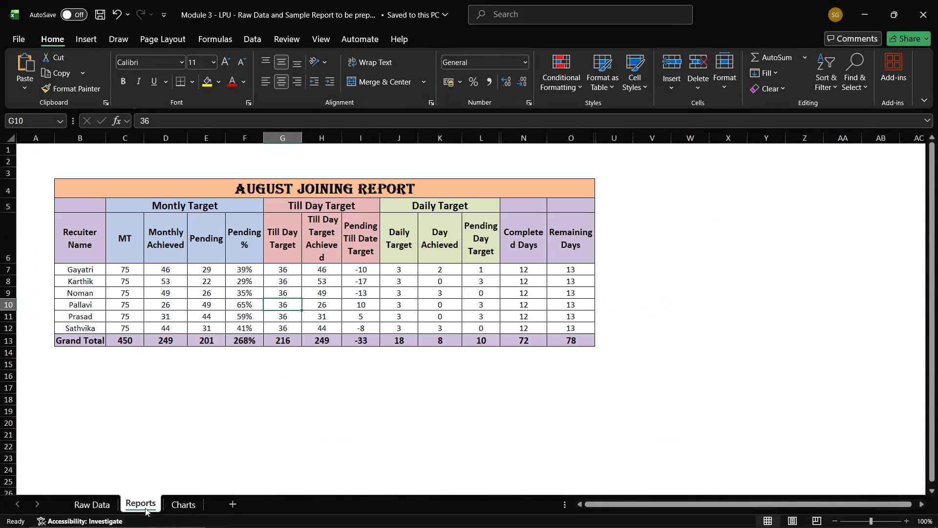
left_click(91, 506)
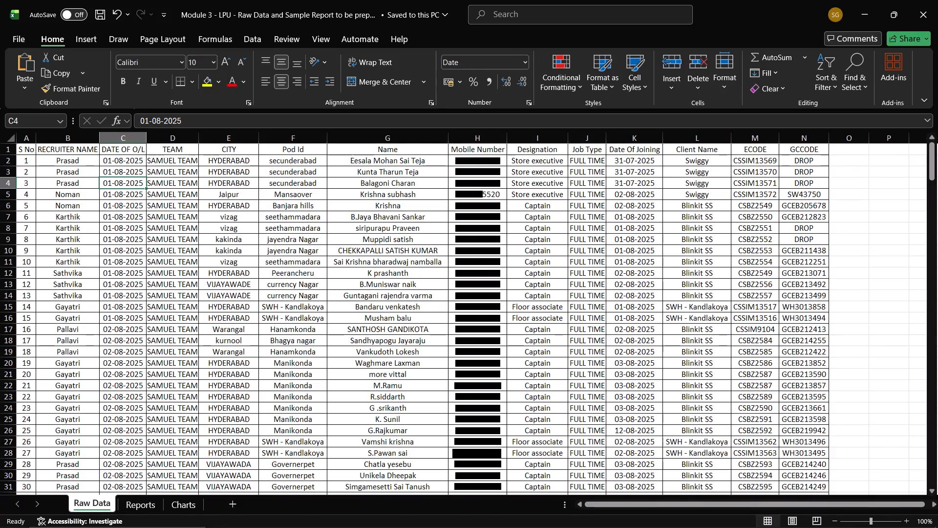
scroll(182, 473, "down", 1)
left_click(131, 508)
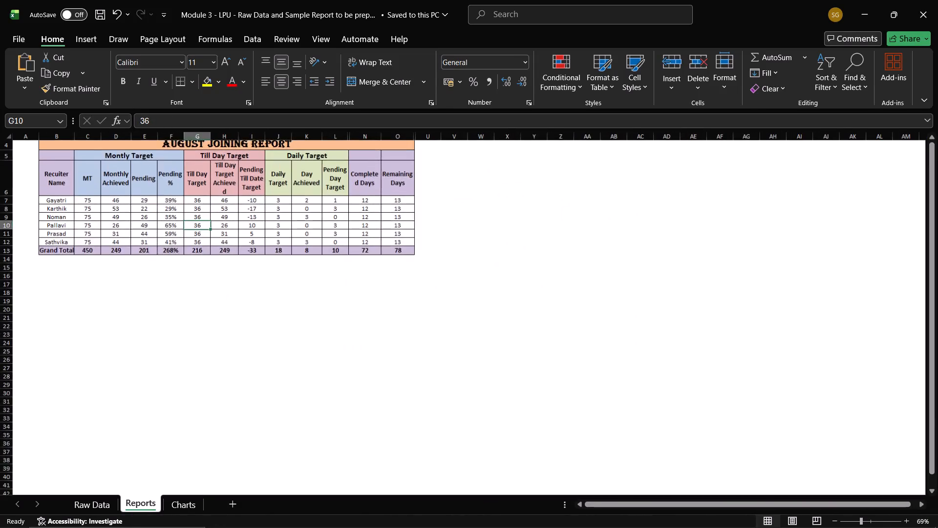
scroll(225, 389, "up", 1)
scroll(225, 389, "right", 1)
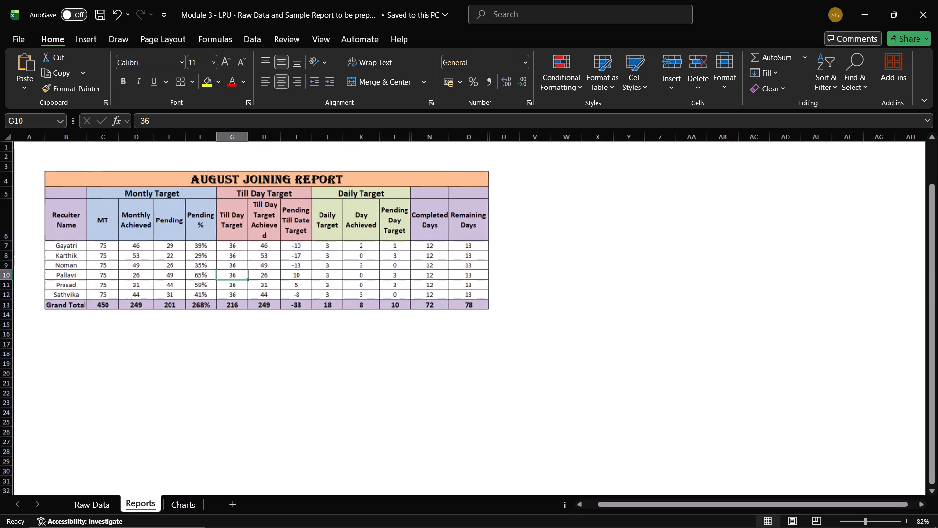
scroll(225, 389, "up", 1)
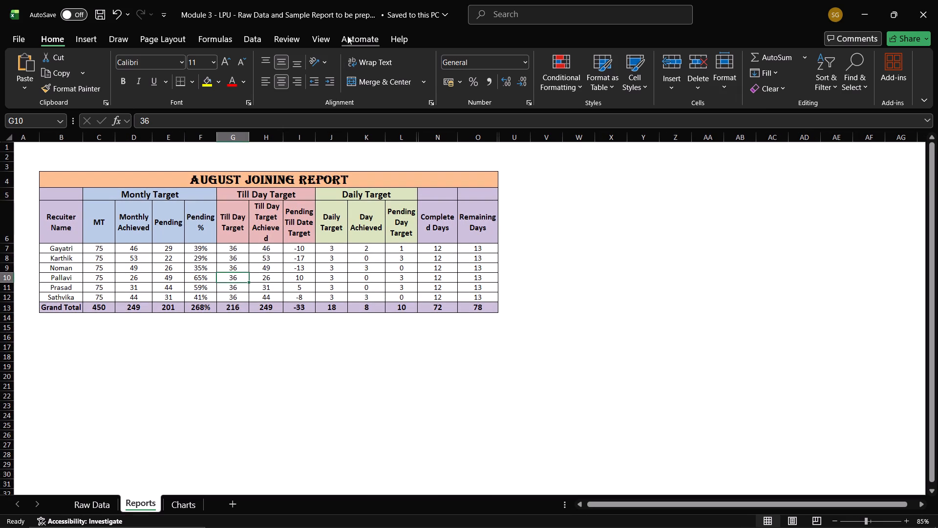
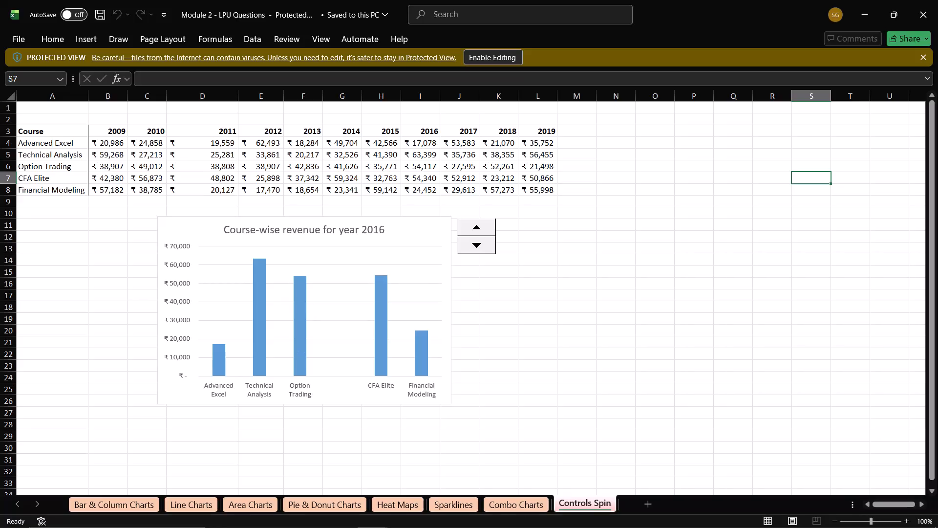
Review the Combo Charts, Sparklines and Heat Maps sheets of the Module 2 - LPU Questions workbook.
left_click(509, 513)
left_click(442, 504)
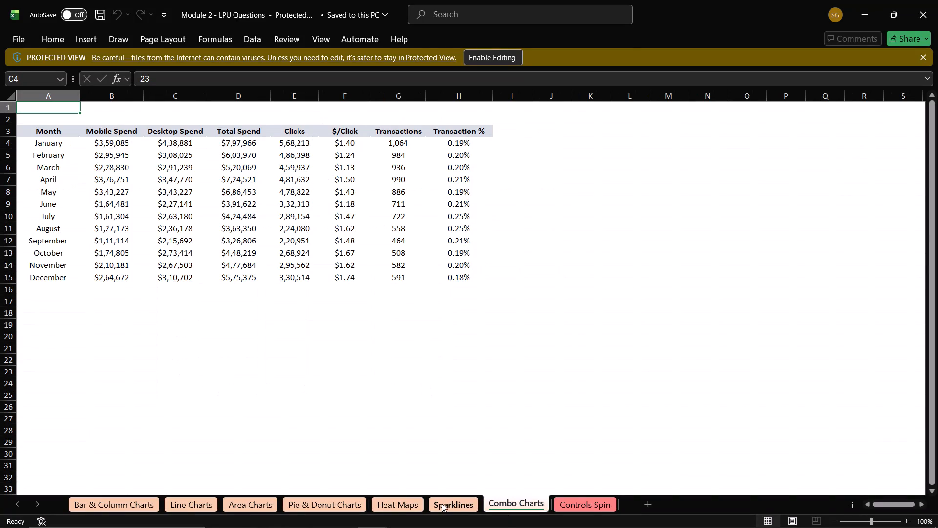
left_click(390, 498)
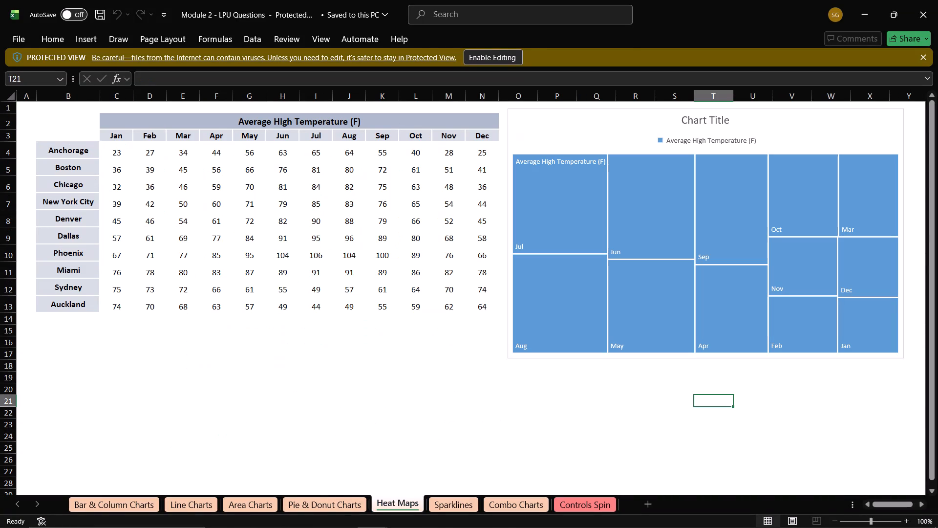
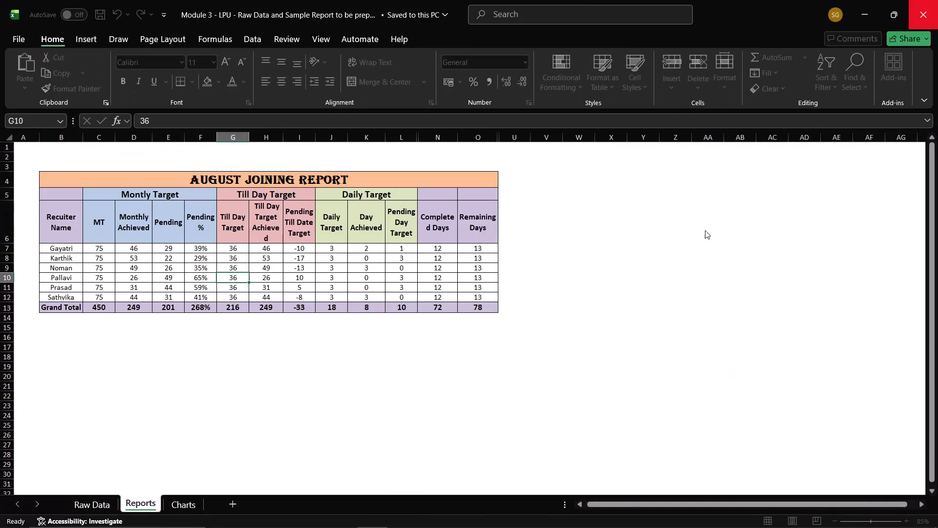
Review the Reports, Charts and Raw Data sheets of the Module 3 - LPU workbook, looking through the raw data records.
scroll(411, 318, "down", 1)
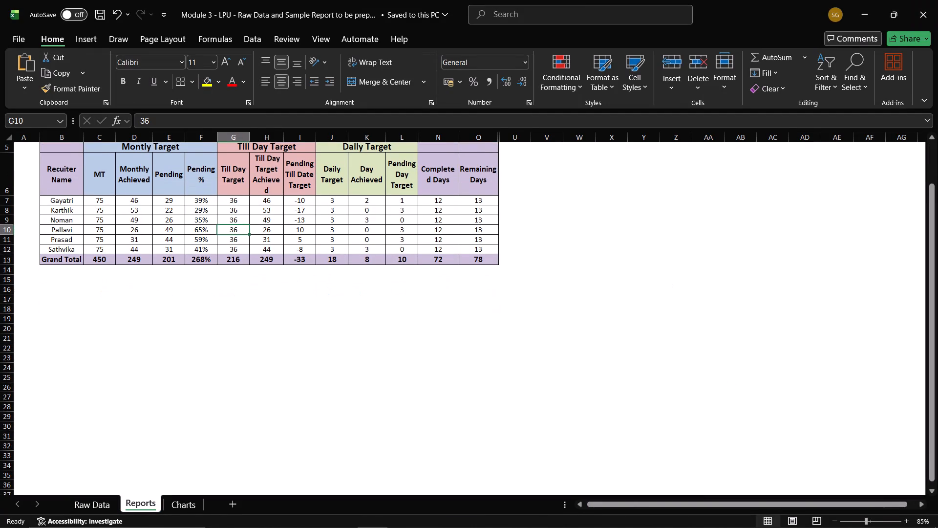
left_click(177, 507)
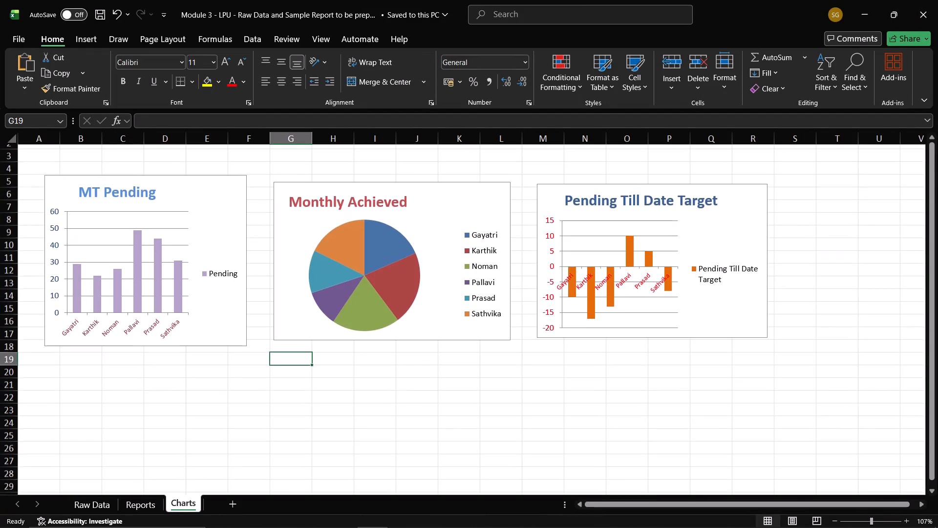
left_click(88, 505)
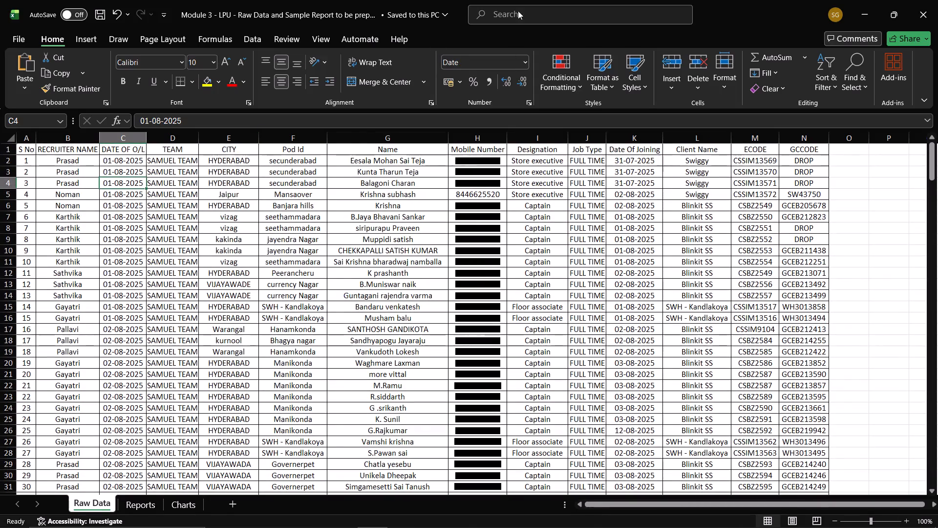
scroll(853, 64, "left", 1)
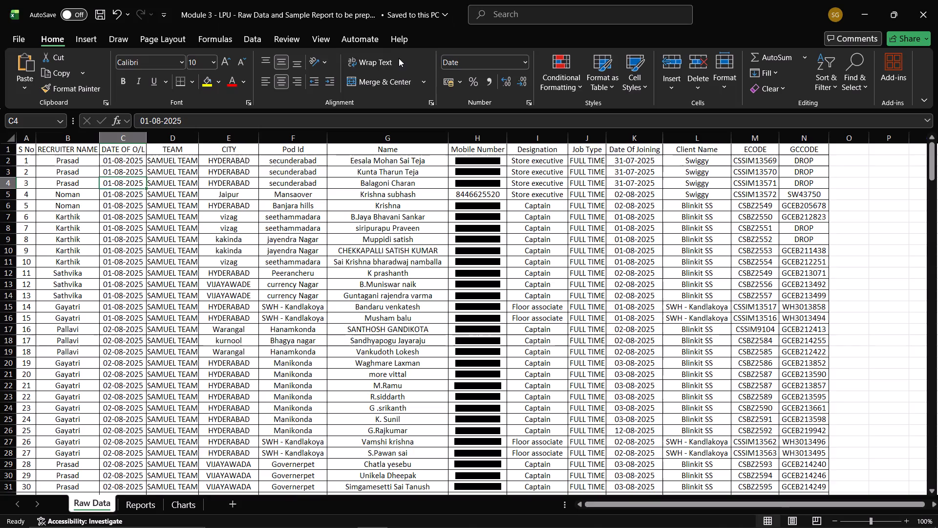
left_click(85, 38)
left_click(60, 35)
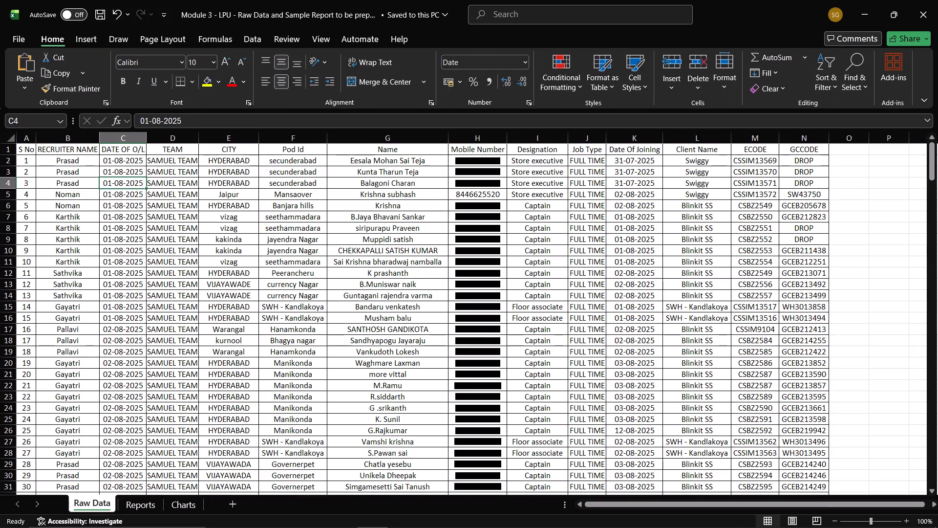
scroll(464, 207, "down", 8)
scroll(464, 207, "up", 1)
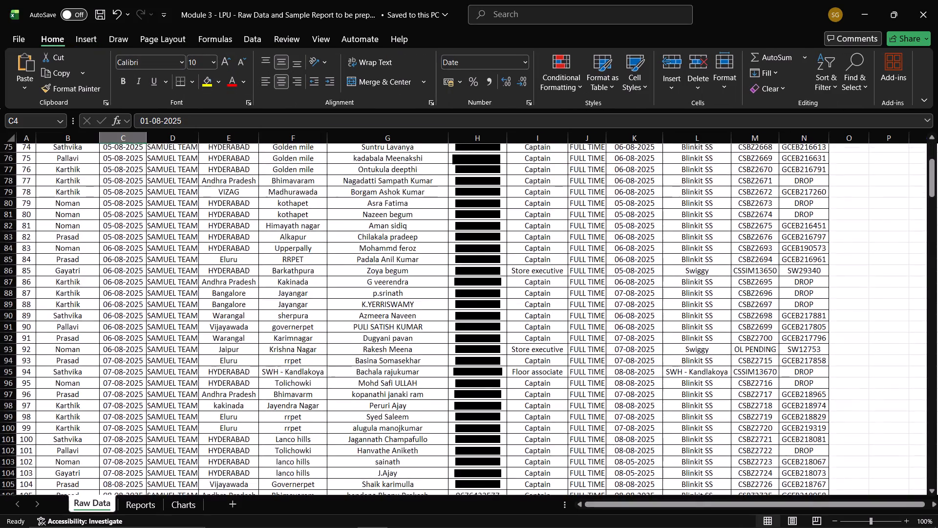
scroll(464, 207, "up", 1)
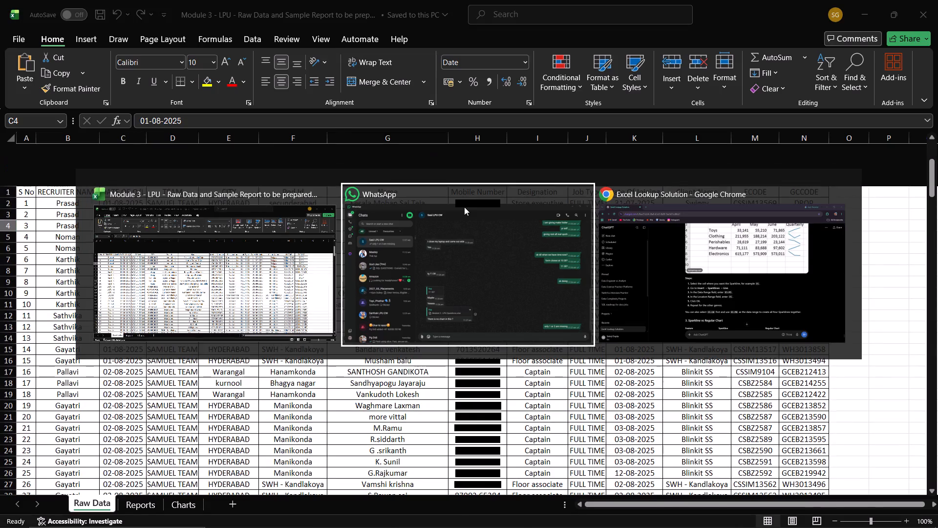
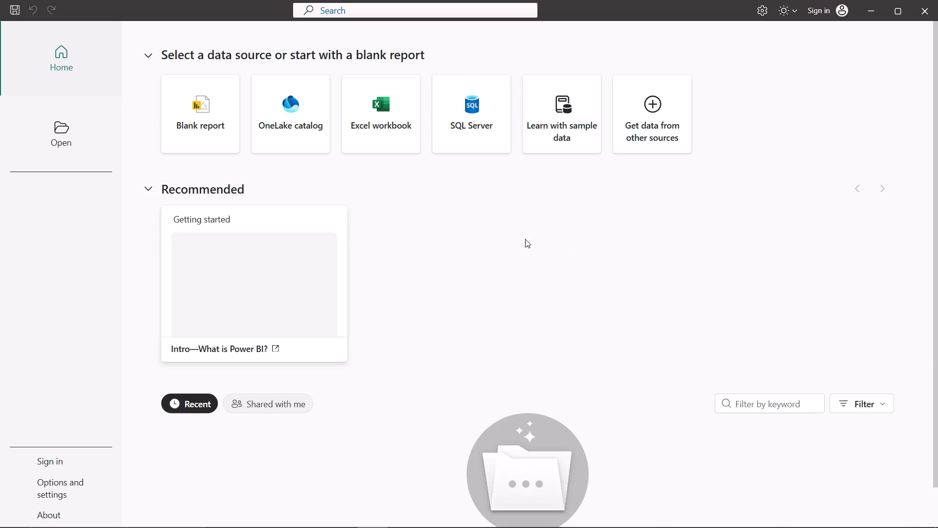
Look through the device's Downloads and Documents folders for a file to open in Power BI Desktop, and close the program.
left_click(89, 110)
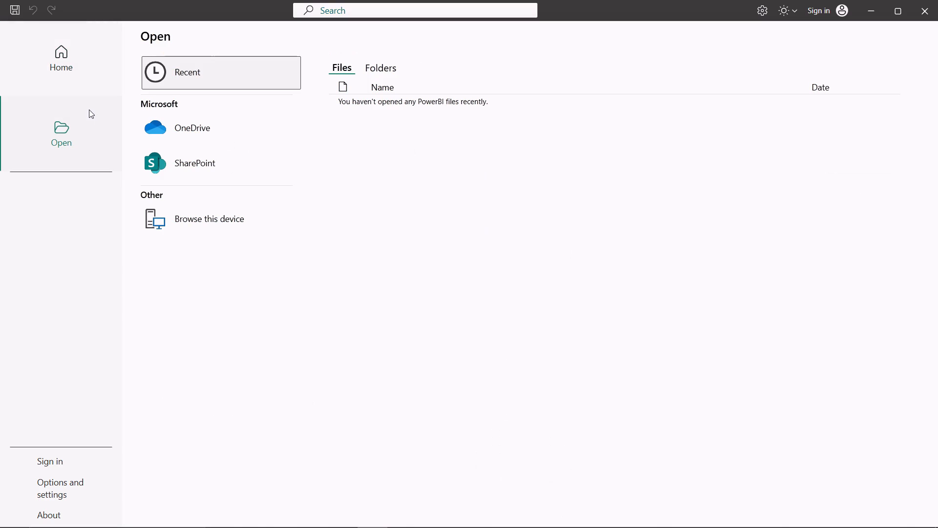
left_click(211, 218)
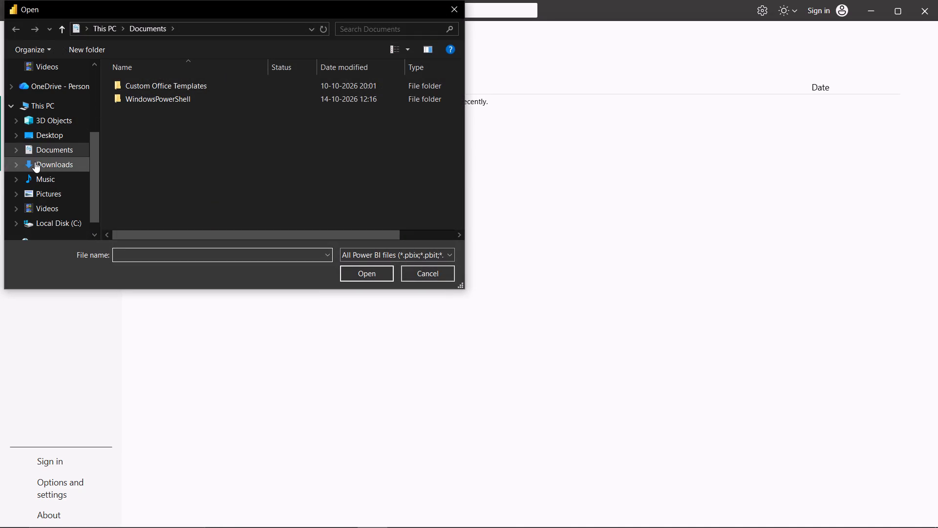
left_click(35, 162)
scroll(135, 74, "up", 2)
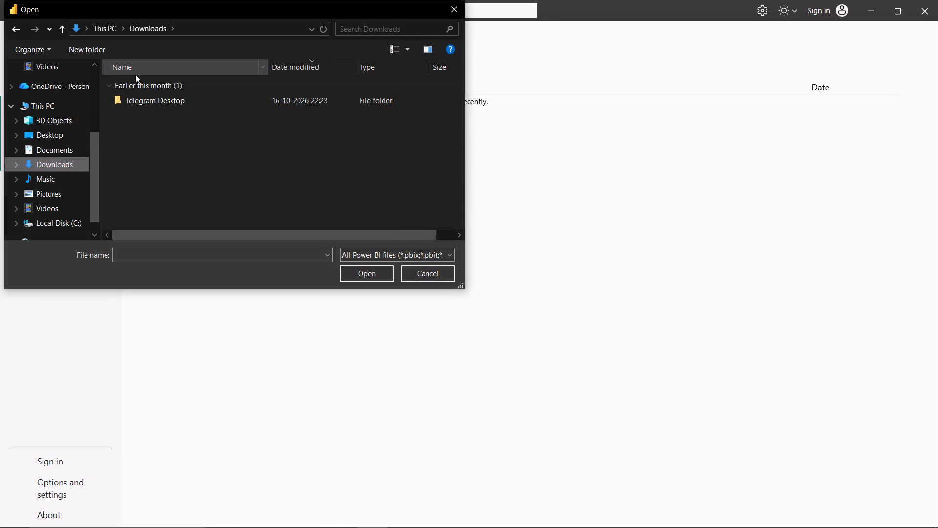
scroll(135, 74, "up", 1)
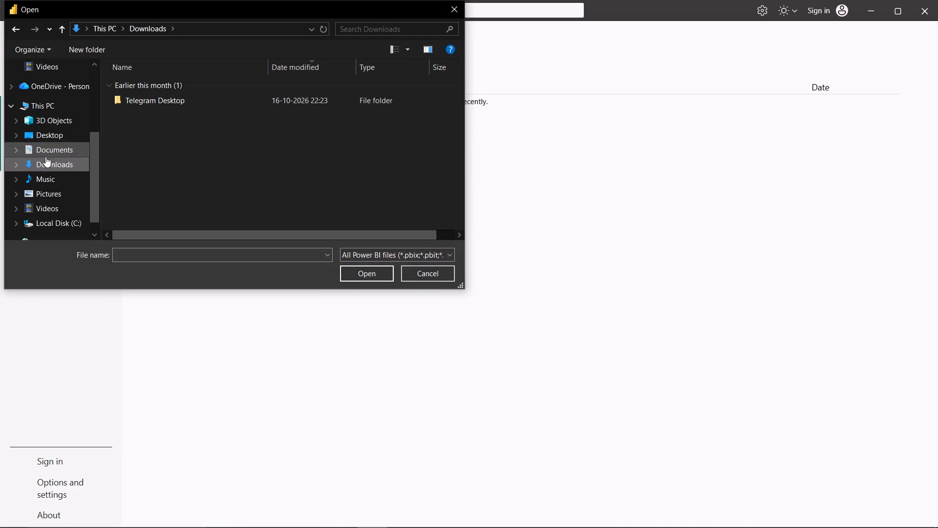
left_click(461, 5)
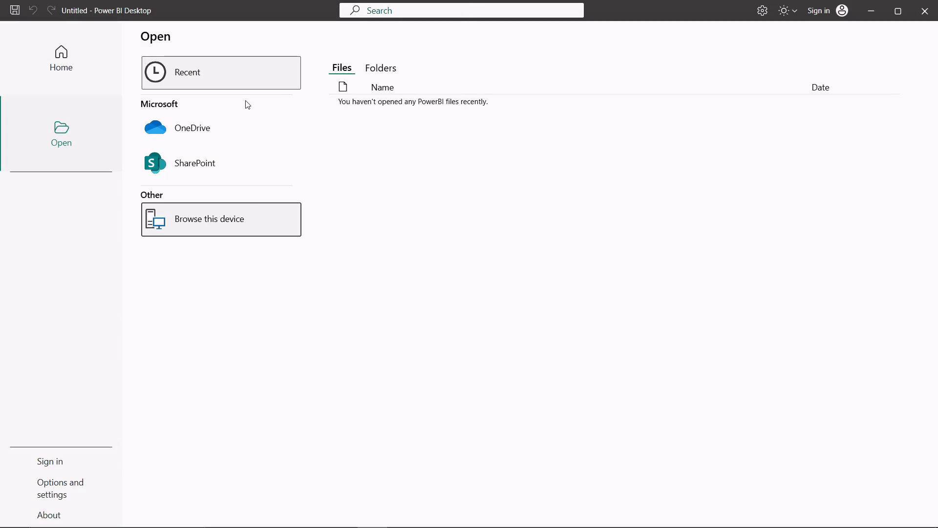
left_click(246, 211)
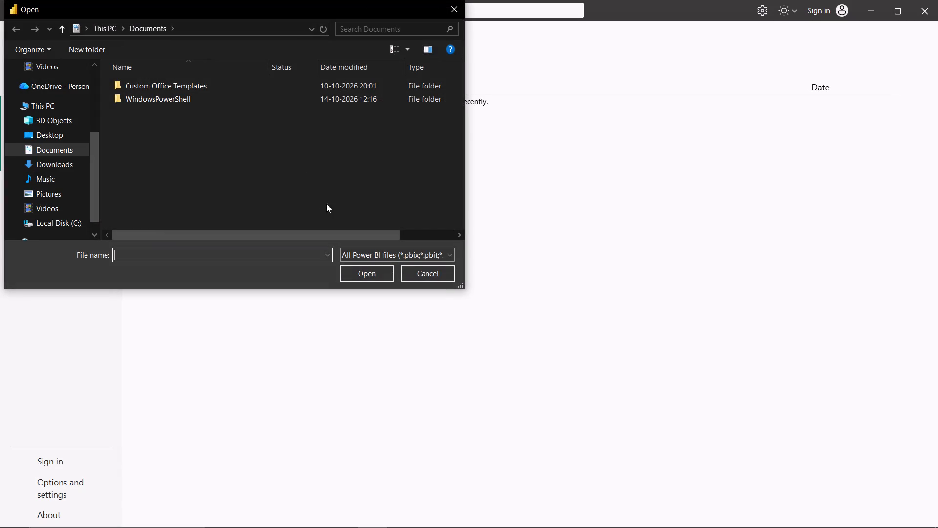
scroll(59, 103, "up", 2)
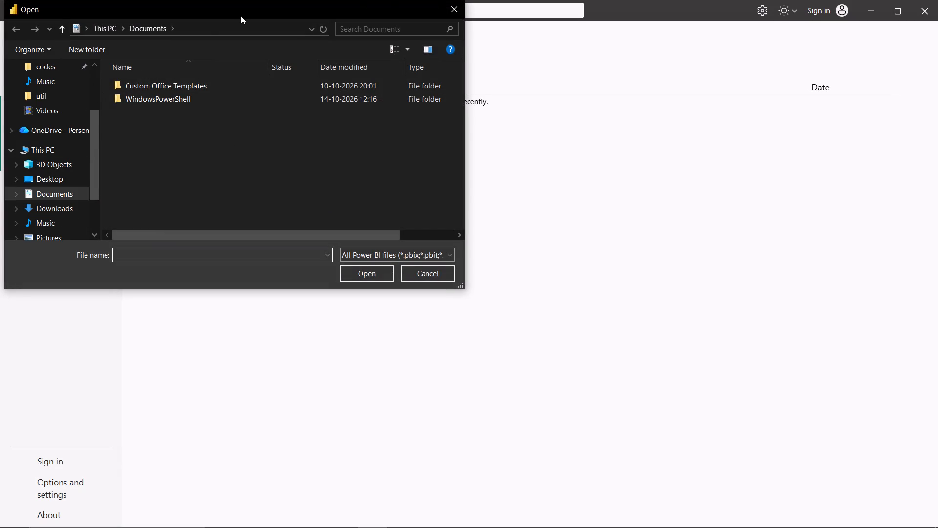
left_click(453, 8)
left_click(937, 0)
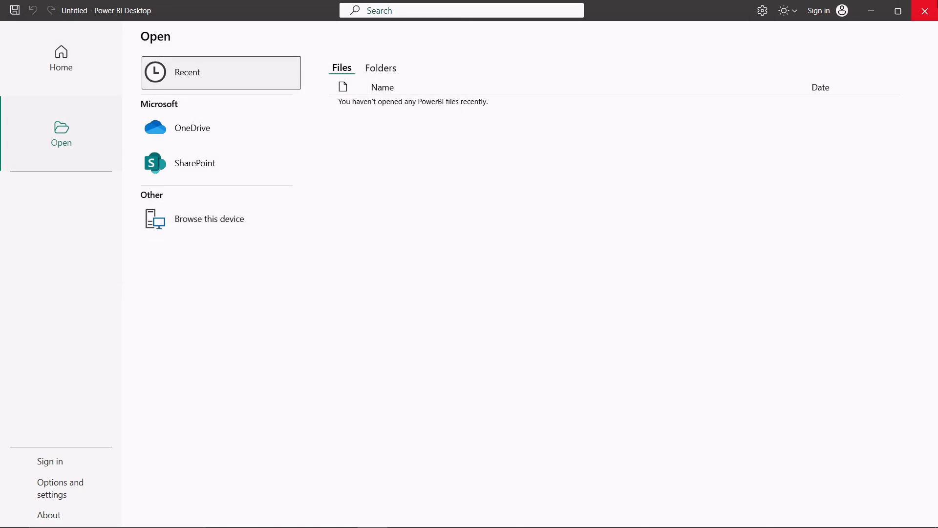